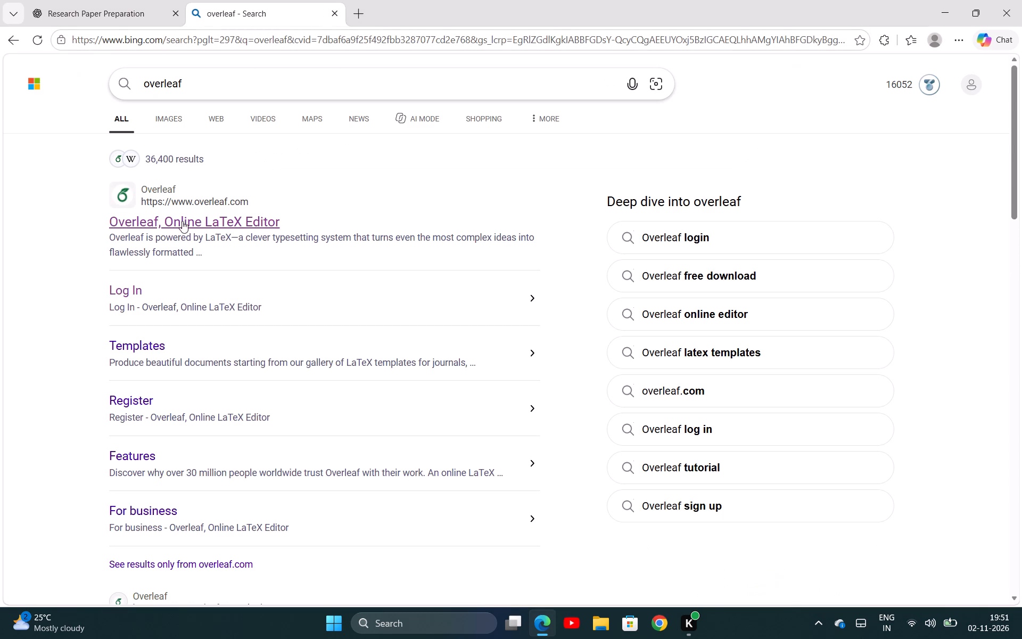
pyautogui.click(193, 217)
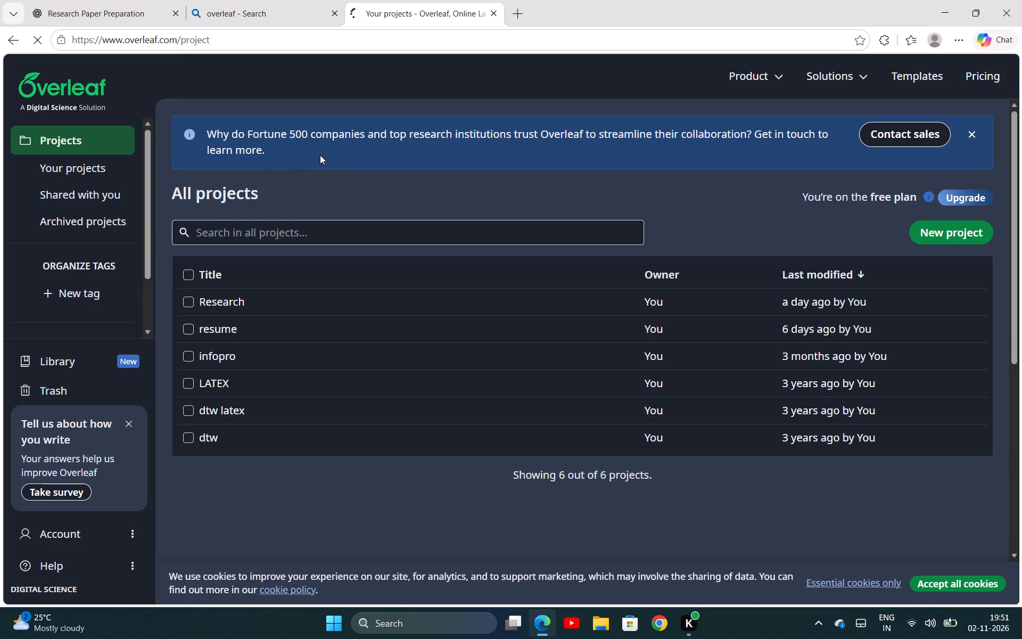
pyautogui.click(219, 300)
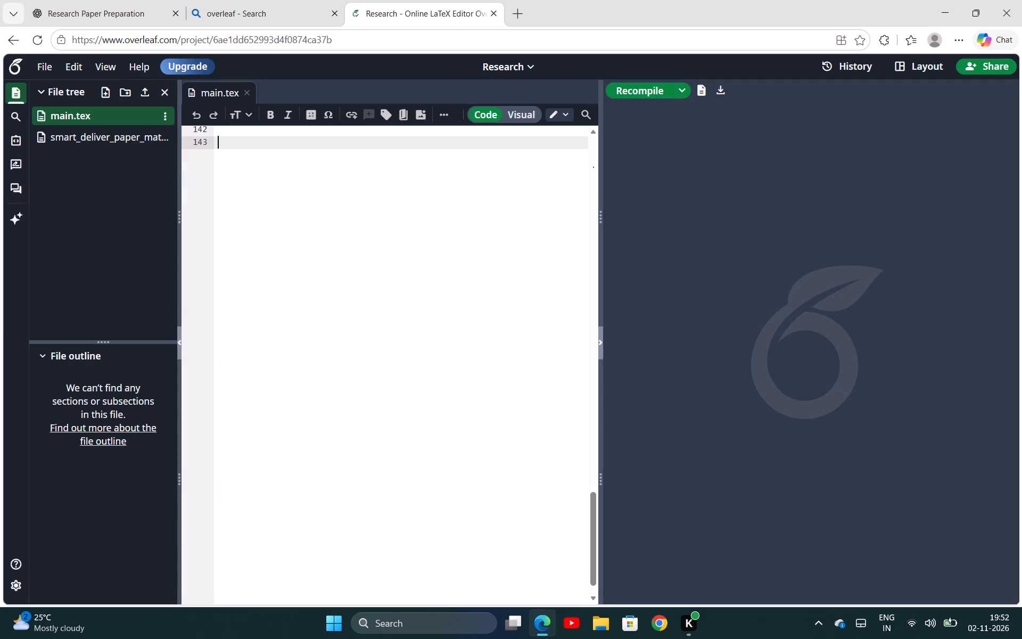
# Delete the entire existing contents of main.tex in the Research project.
pyautogui.scroll(5, 286, 192)
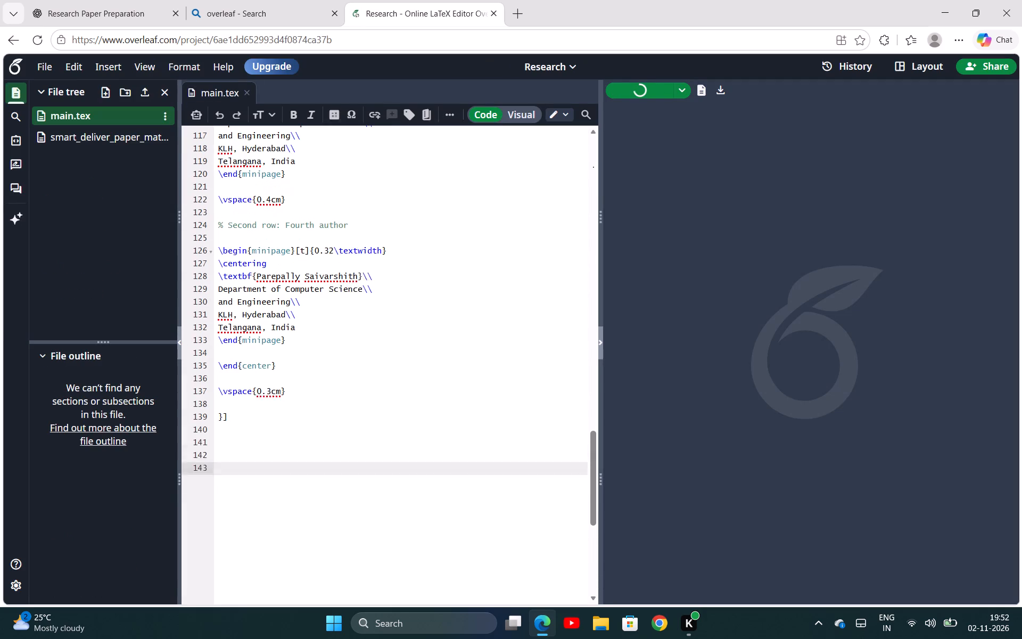
pyautogui.scroll(1, 286, 192)
pyautogui.click(290, 267)
pyautogui.hotkey('ctrl', 'a')
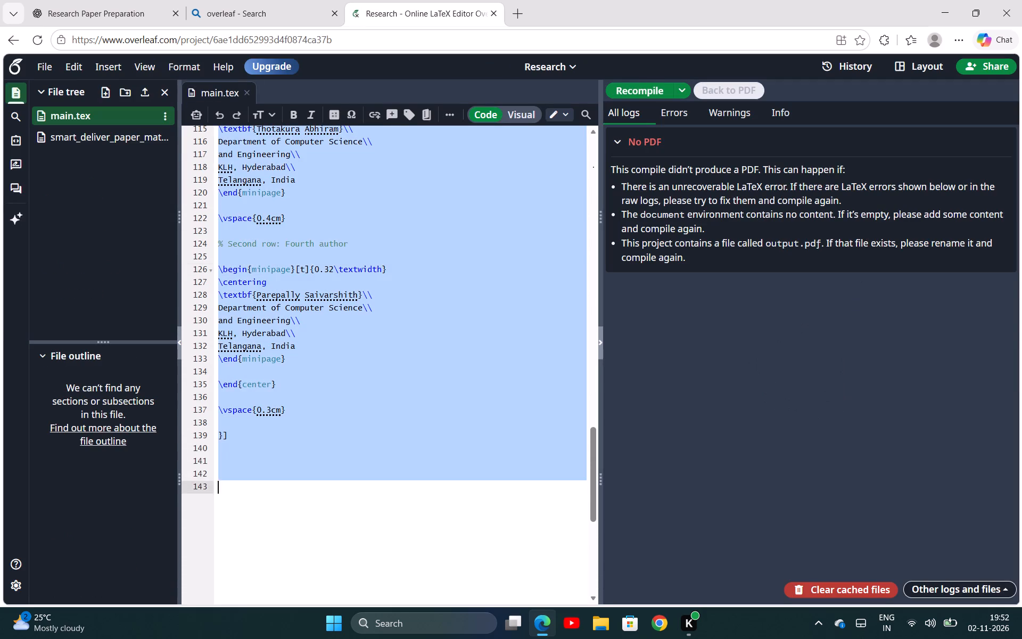
pyautogui.press('Delete')
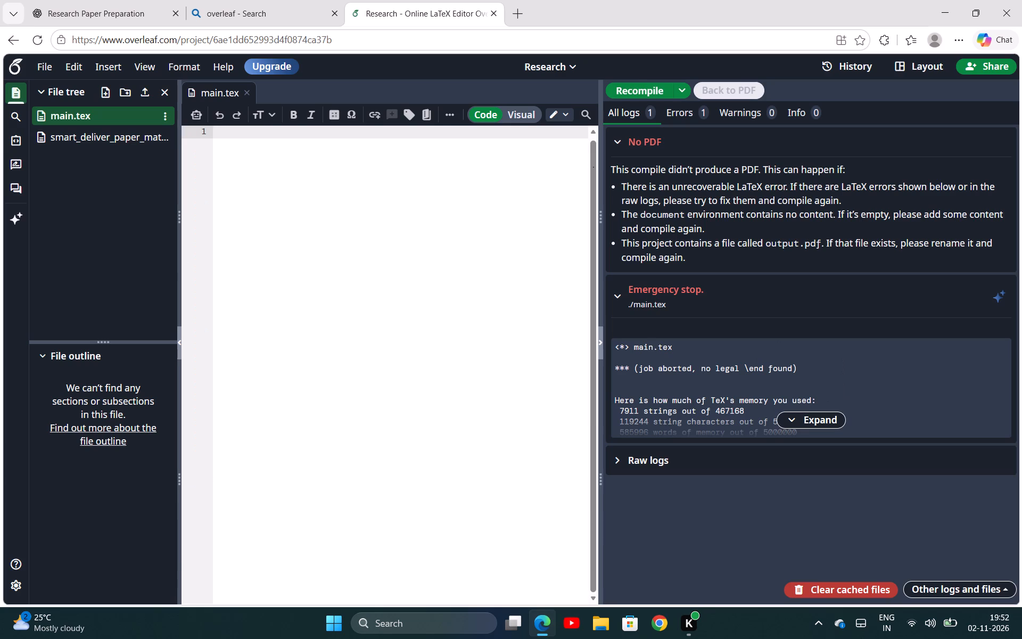
# Paste the copied paper code into main.tex and delete the leading Python lines above \documentclass.
pyautogui.hotkey('ctrl', 'v')
pyautogui.scroll(20, 351, 350)
pyautogui.scroll(5, 351, 350)
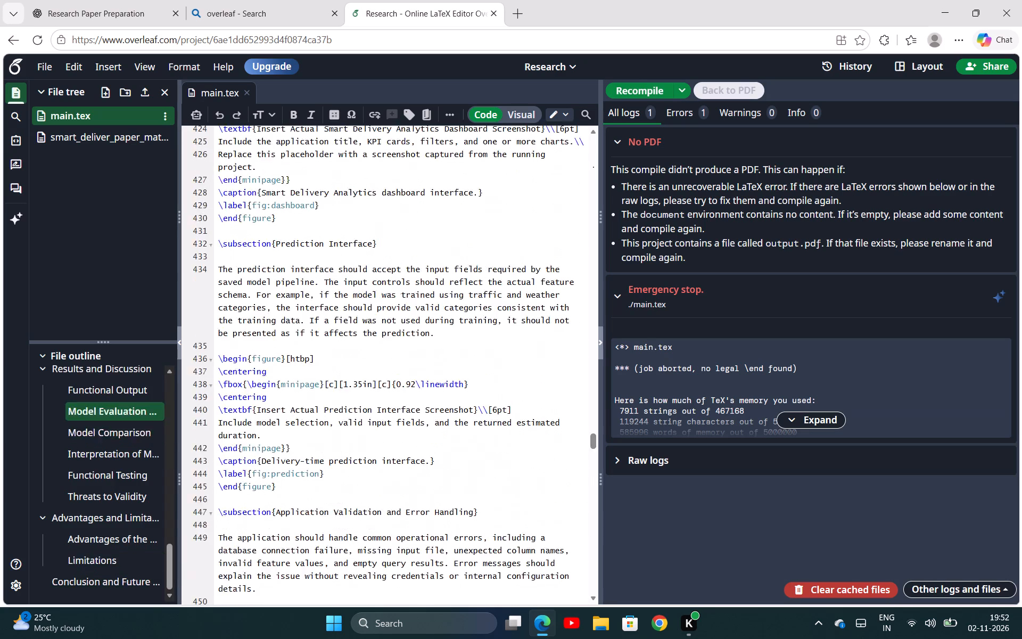
pyautogui.scroll(20, 351, 350)
pyautogui.scroll(9, 351, 350)
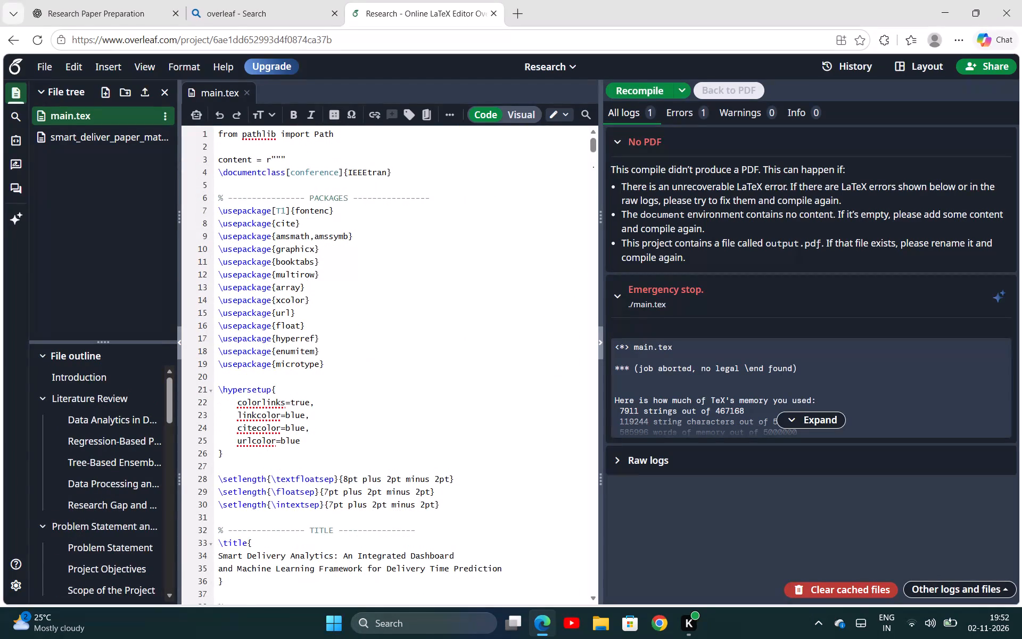
pyautogui.moveTo(292, 159); pyautogui.dragTo(178, 131)
pyautogui.press('Delete')
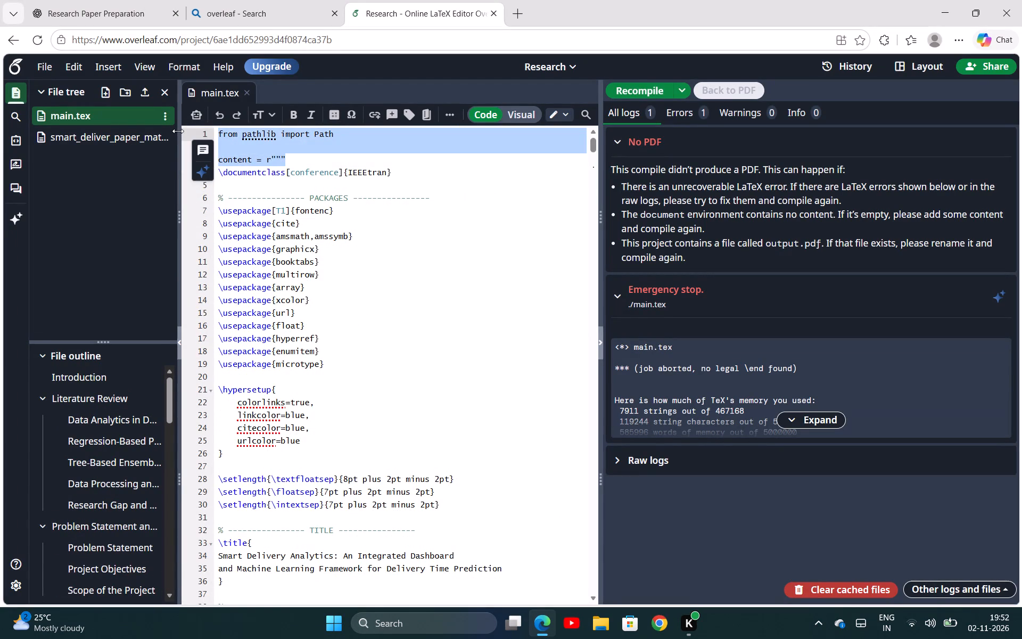
# Recompile the Research project to generate the PDF.
pyautogui.click(623, 89)
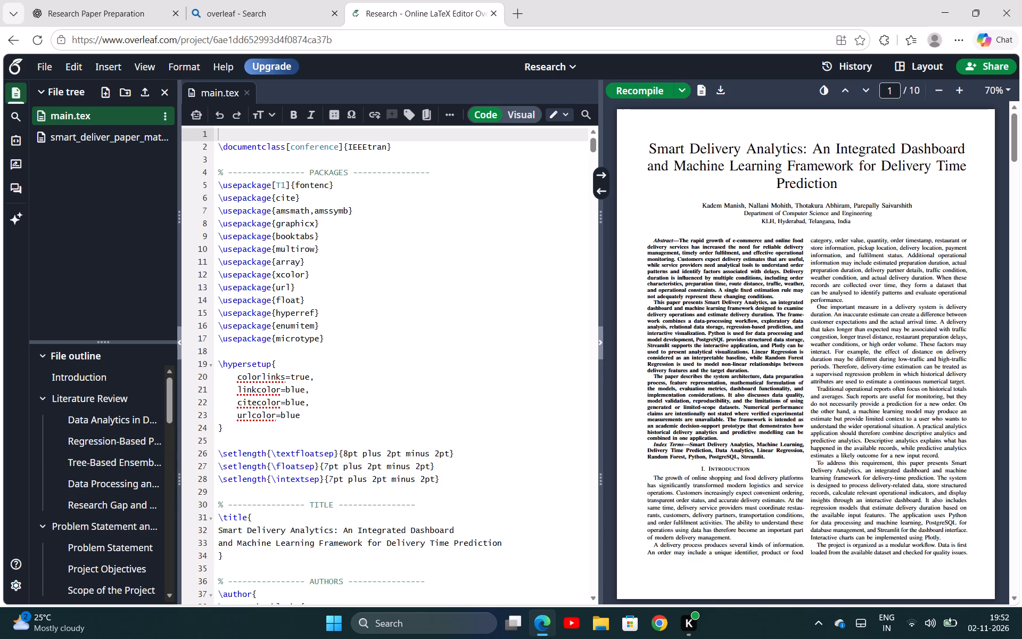
# Read through all pages of the compiled paper, from the abstract to the references.
pyautogui.scroll(-2, 710, 249)
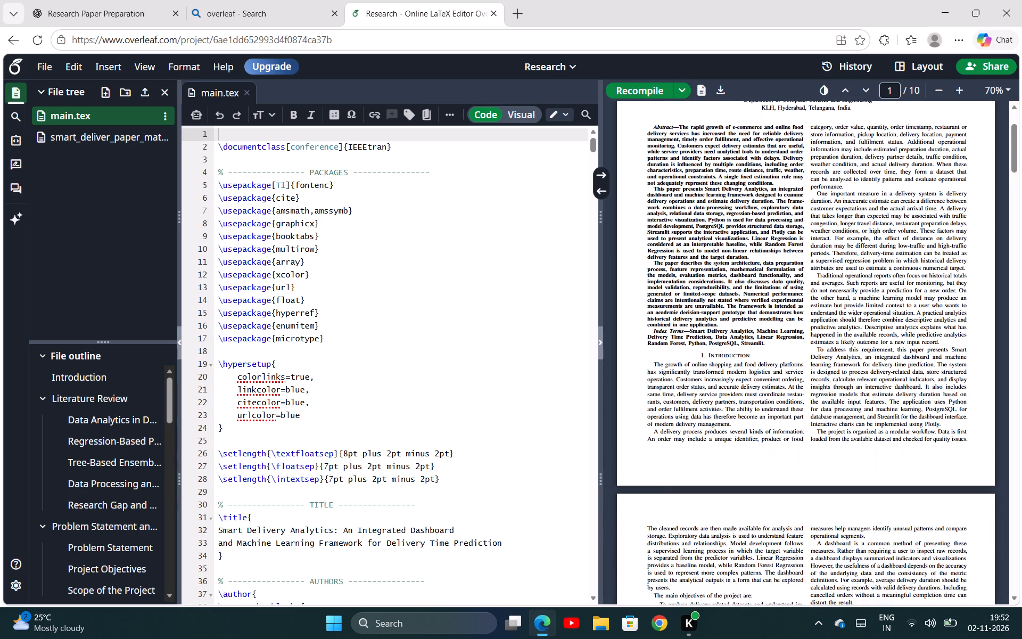
pyautogui.scroll(-2, 710, 249)
pyautogui.scroll(1, 710, 249)
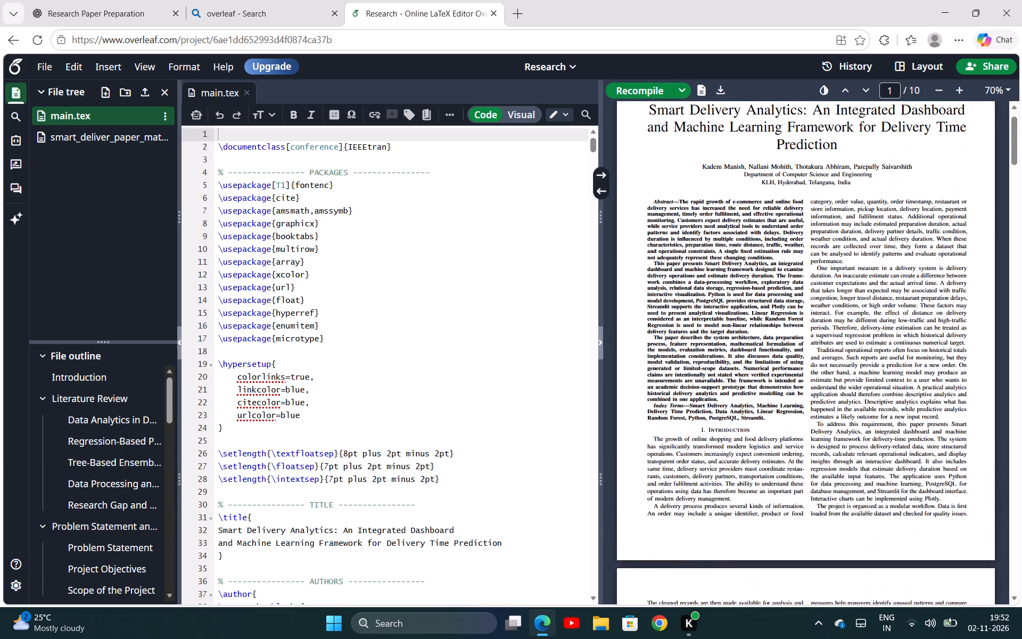
pyautogui.scroll(1, 710, 249)
pyautogui.scroll(-3, 710, 249)
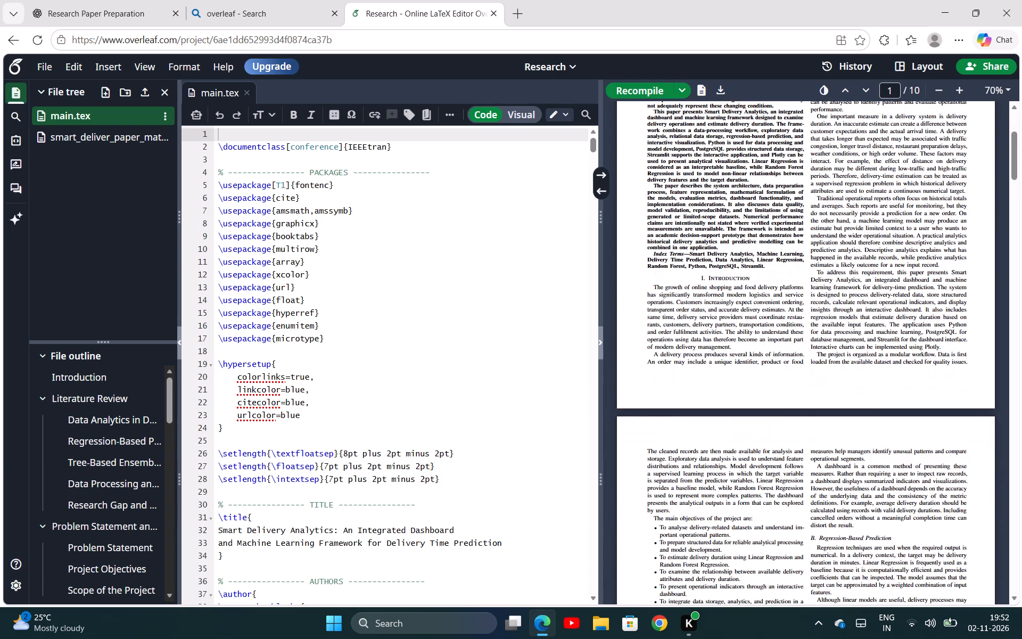
pyautogui.scroll(-4, 710, 249)
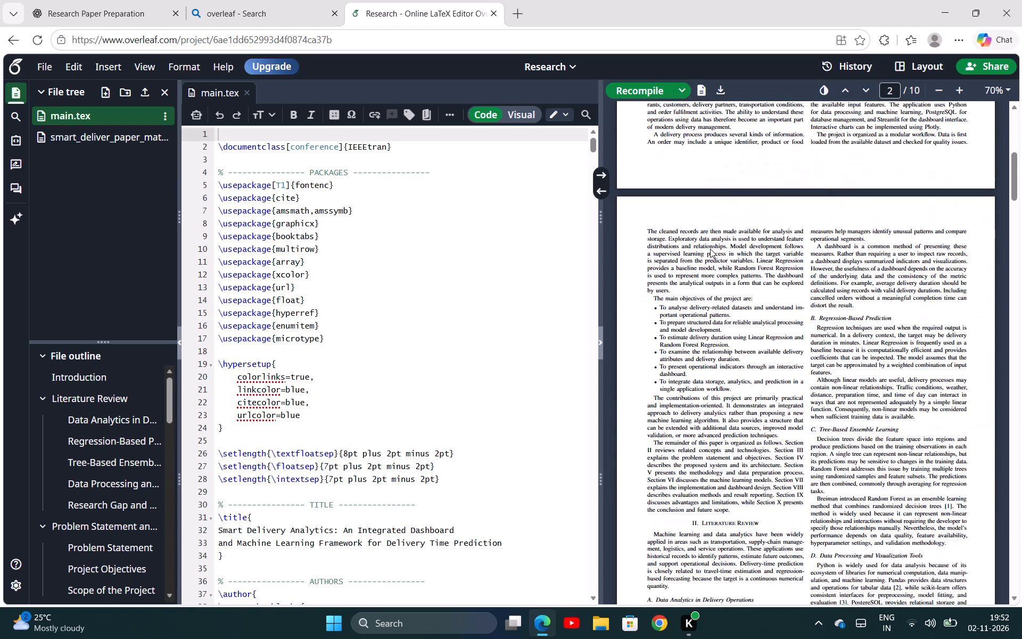
pyautogui.scroll(-7, 710, 249)
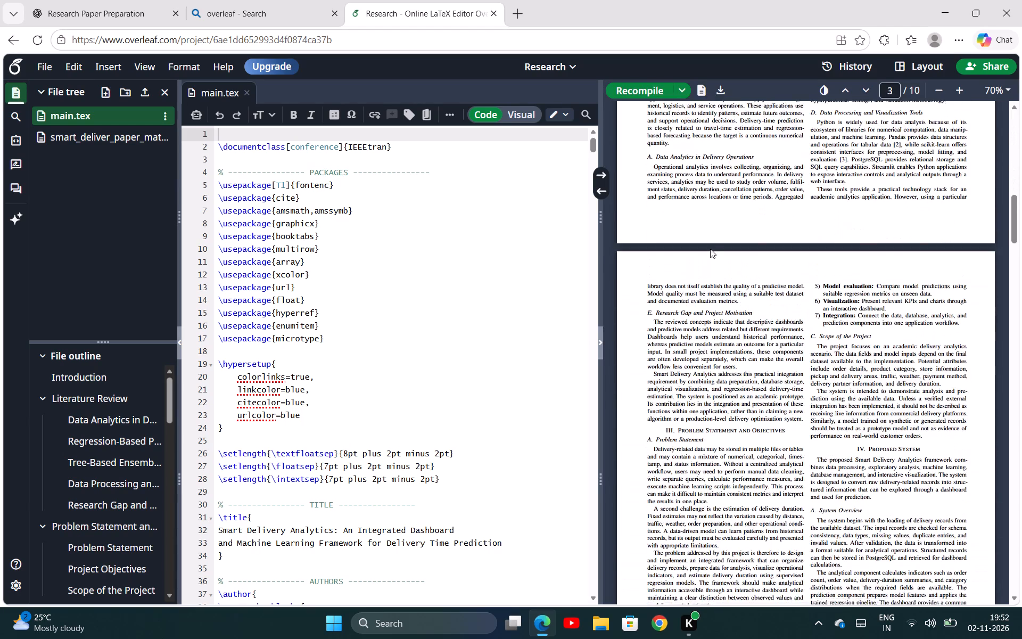
pyautogui.scroll(-6, 710, 249)
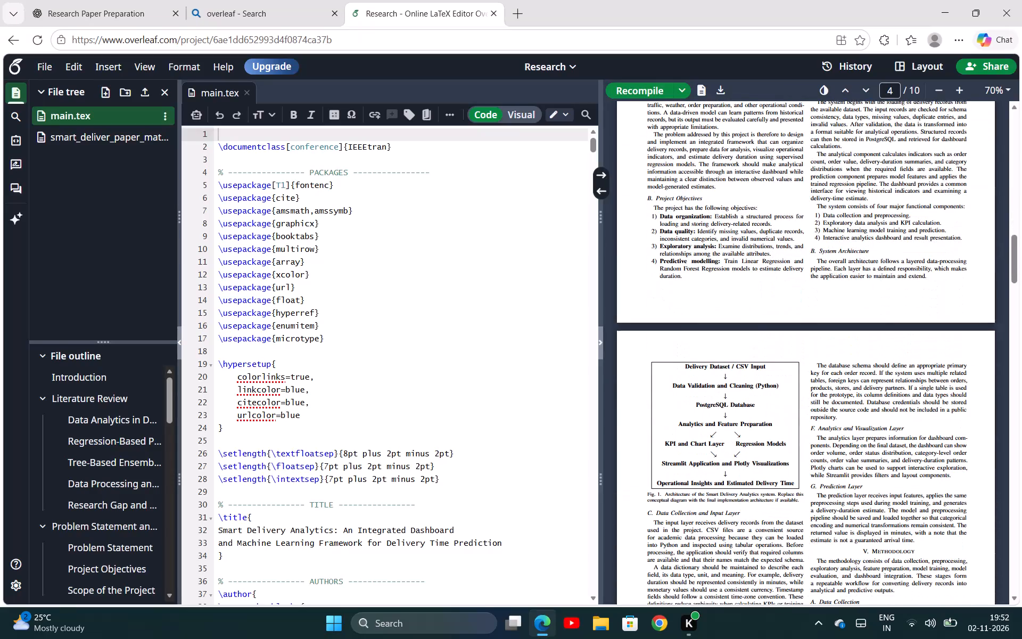
pyautogui.scroll(-10, 710, 249)
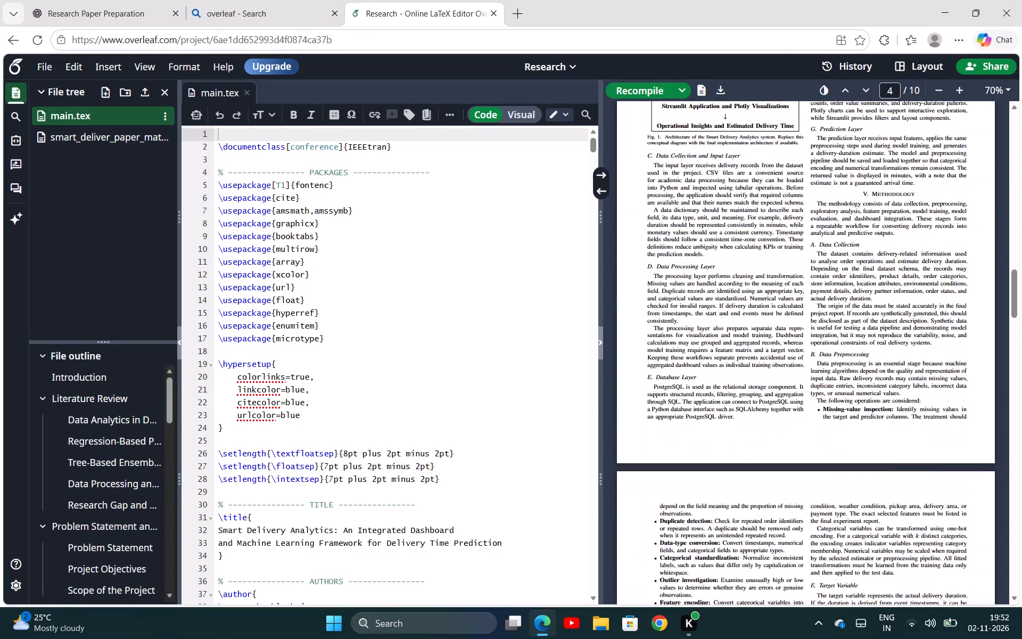
pyautogui.scroll(-4, 710, 249)
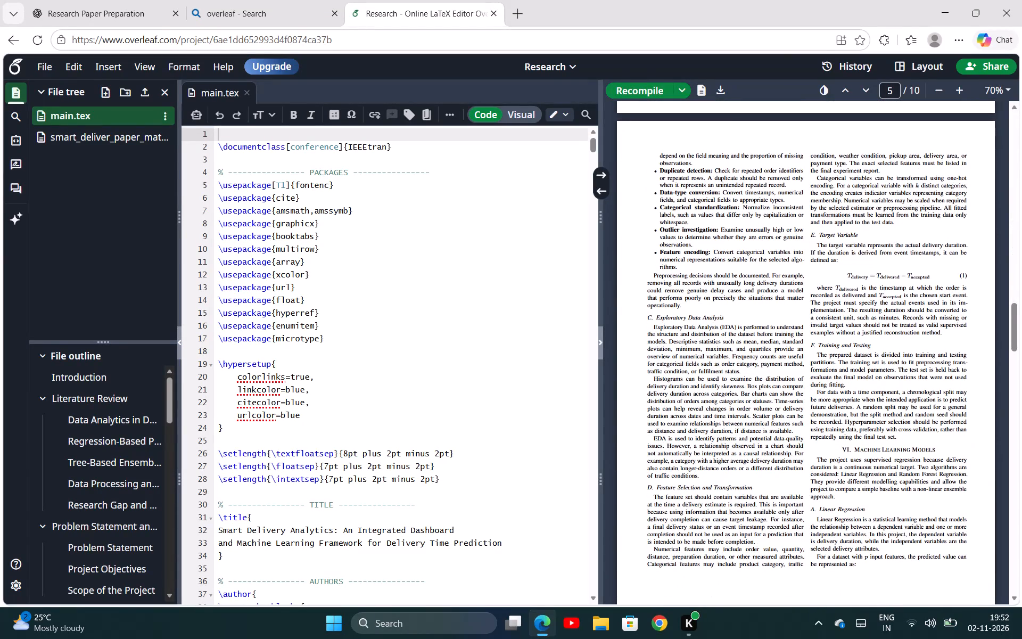
pyautogui.scroll(-6, 710, 249)
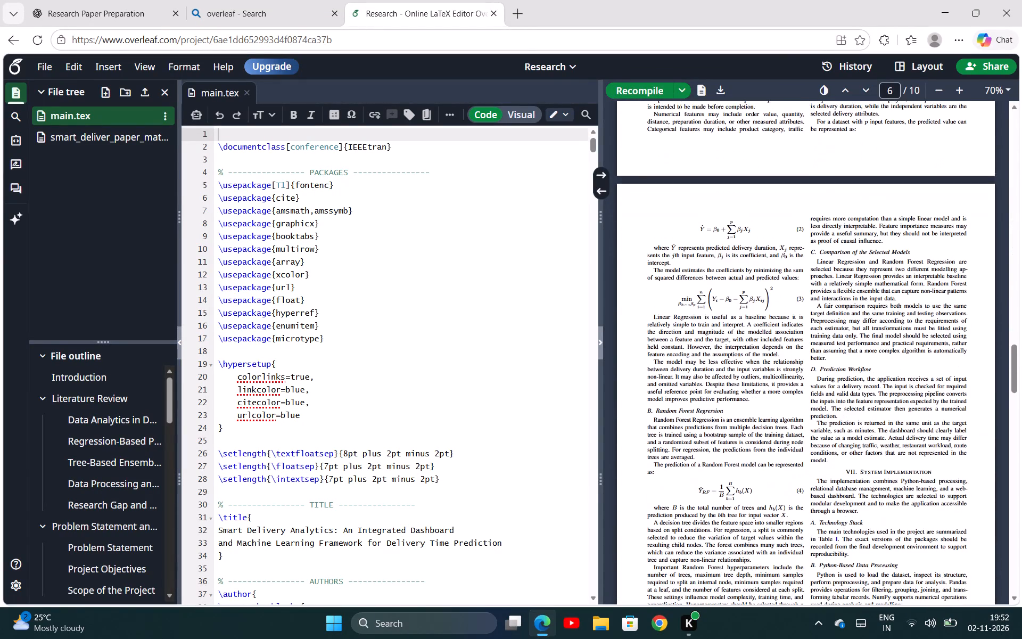
pyautogui.scroll(-8, 710, 249)
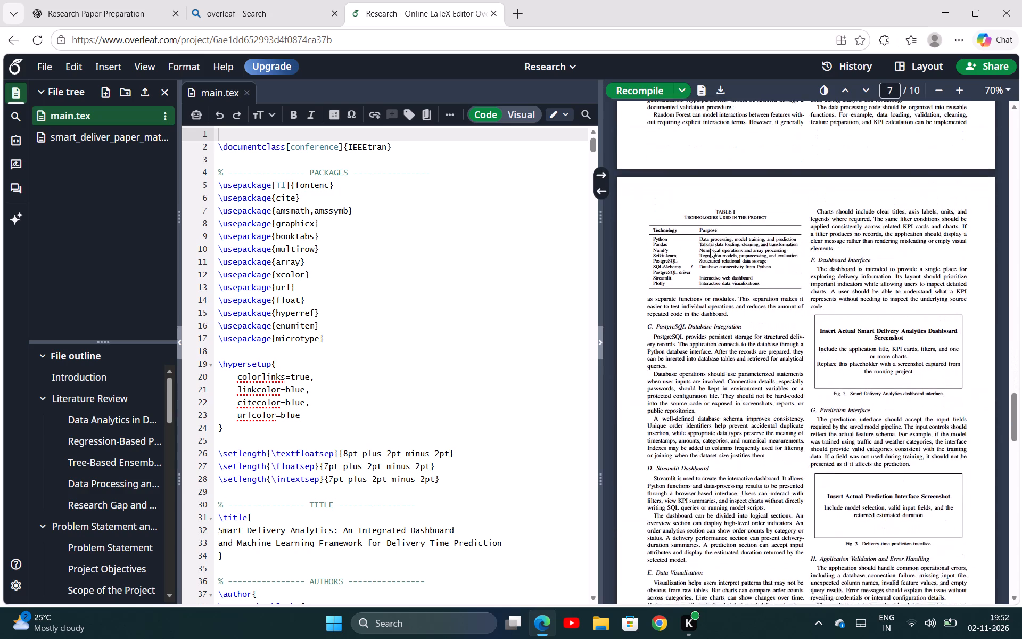
pyautogui.scroll(-10, 710, 249)
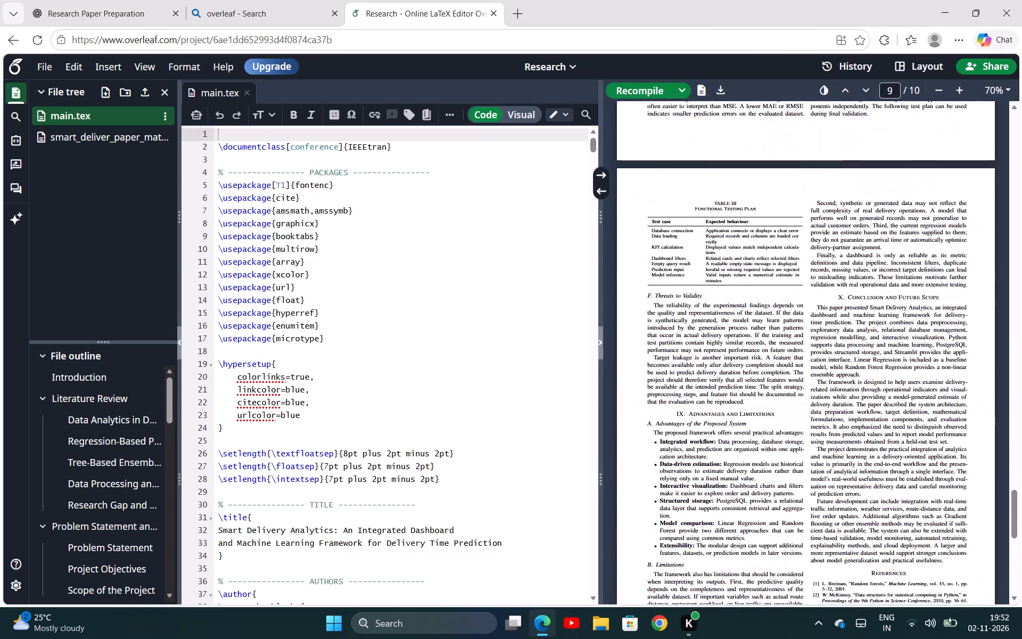
pyautogui.scroll(-10, 710, 249)
pyautogui.scroll(2, 710, 249)
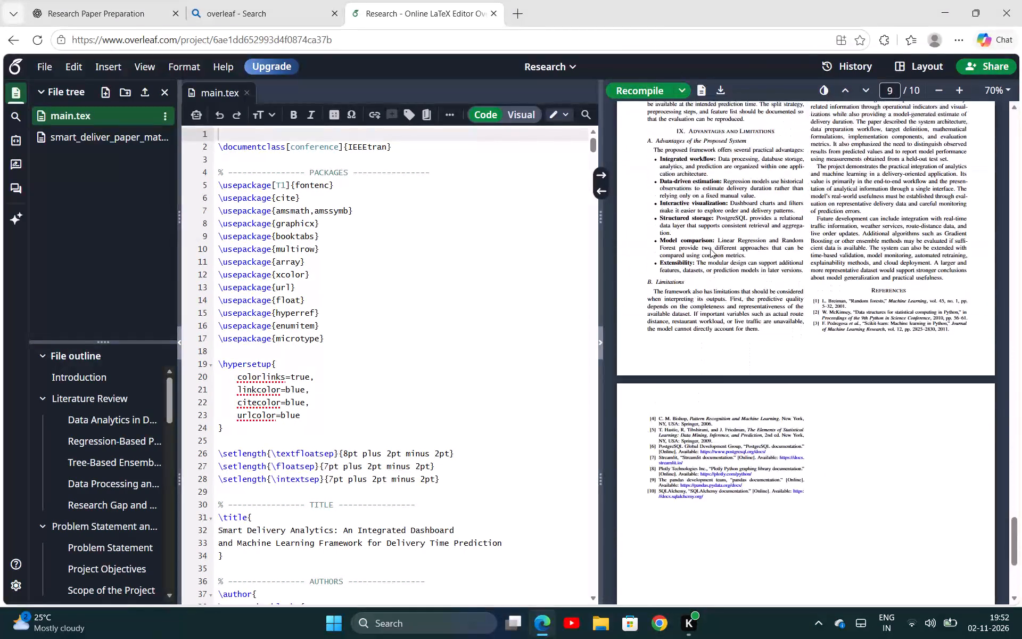
pyautogui.scroll(10, 710, 249)
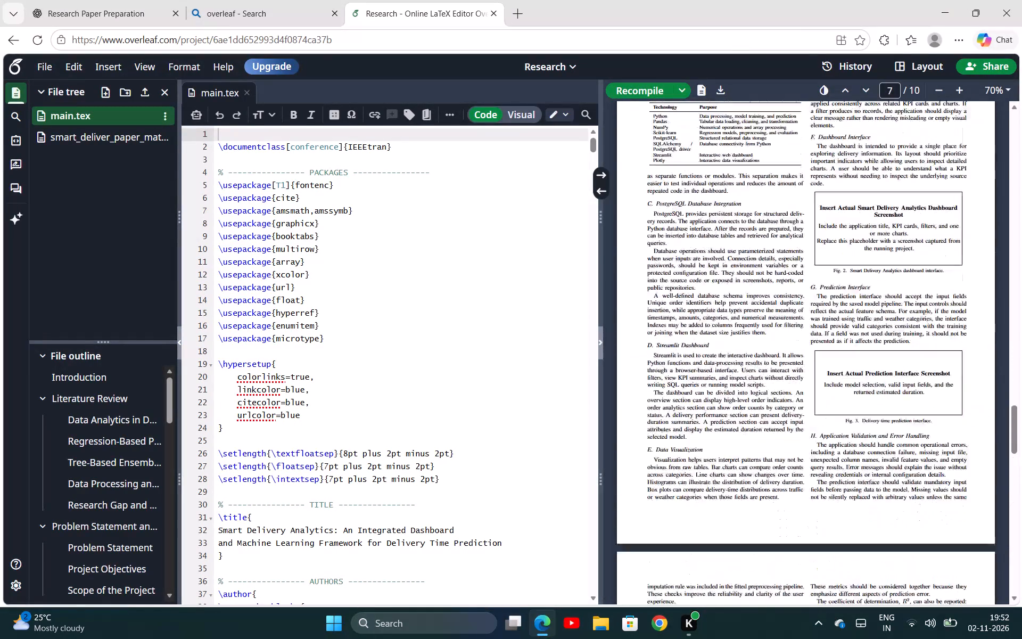
pyautogui.scroll(19, 710, 249)
pyautogui.scroll(7, 710, 249)
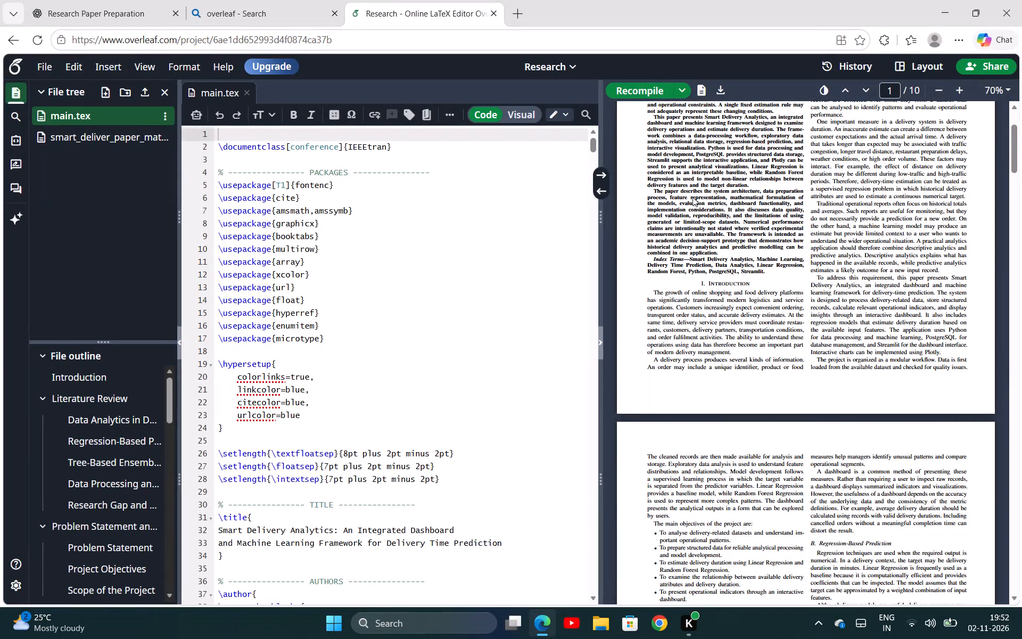
pyautogui.moveTo(693, 197); pyautogui.dragTo(774, 220)
pyautogui.click(774, 220)
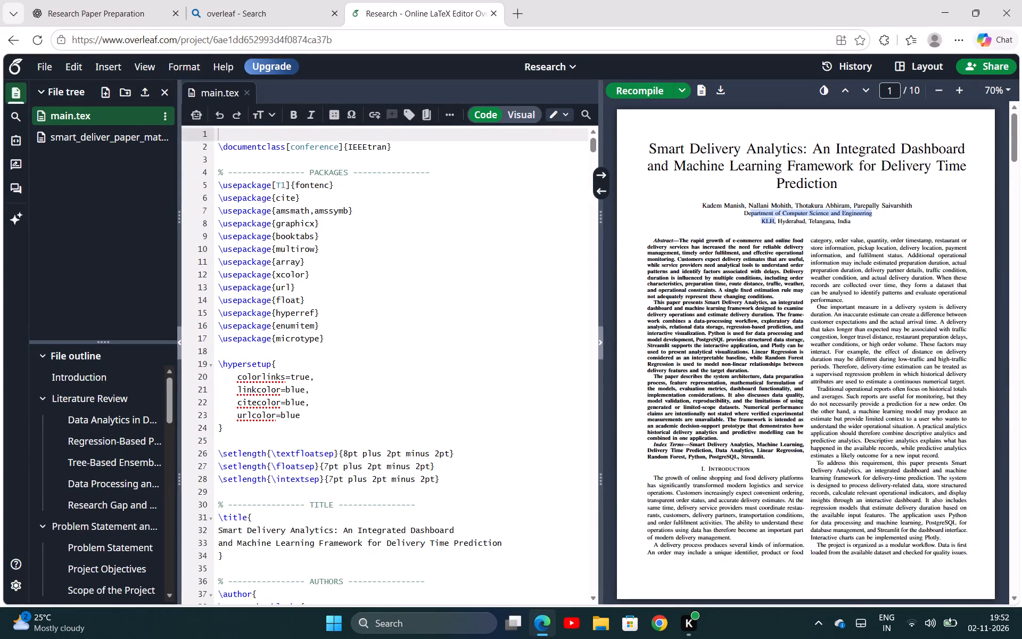
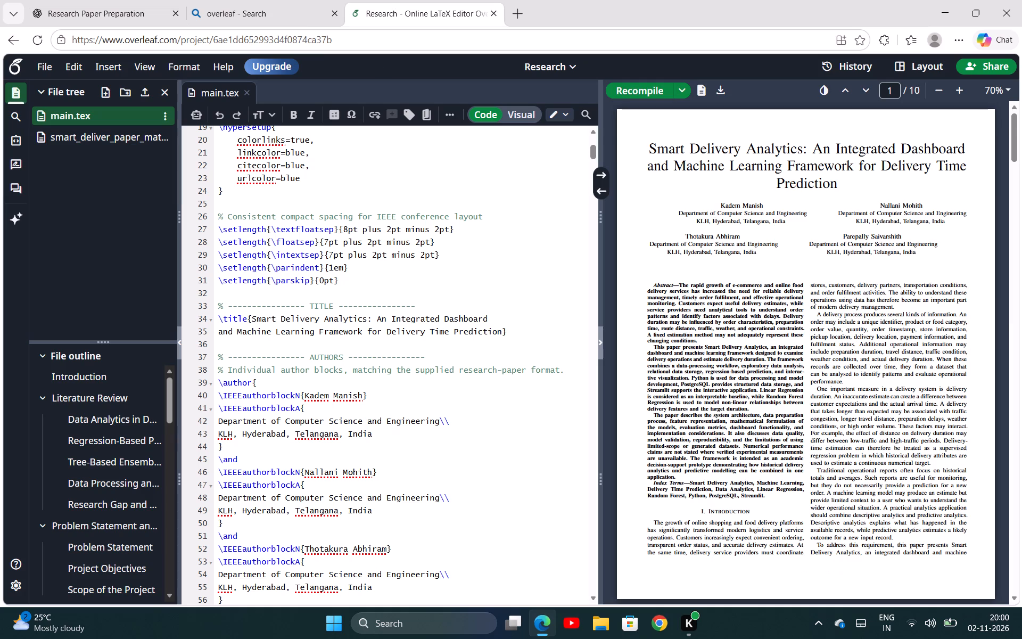
pyautogui.scroll(-1, 351, 232)
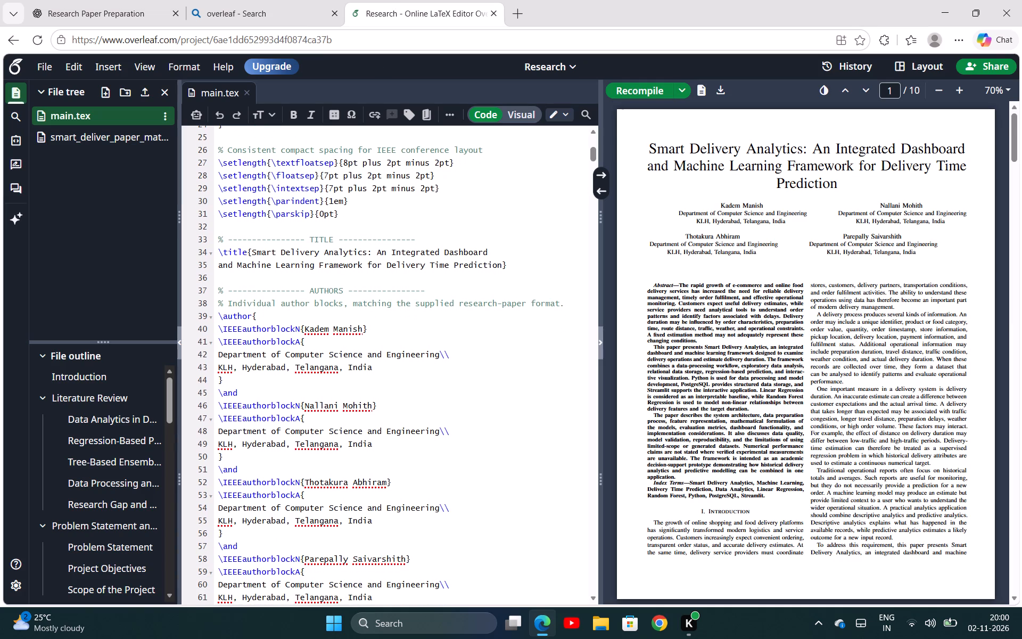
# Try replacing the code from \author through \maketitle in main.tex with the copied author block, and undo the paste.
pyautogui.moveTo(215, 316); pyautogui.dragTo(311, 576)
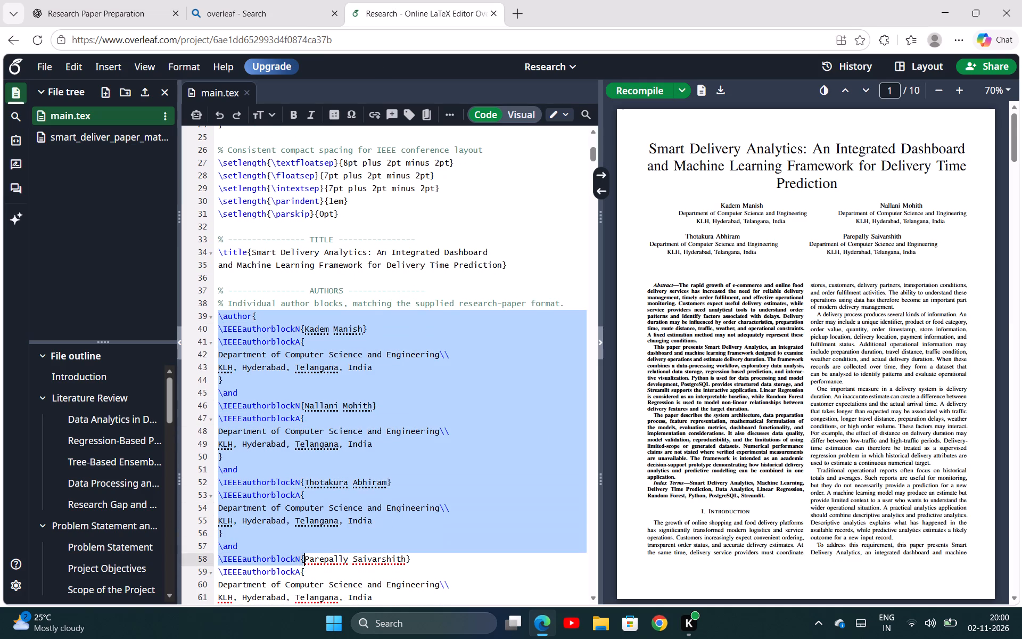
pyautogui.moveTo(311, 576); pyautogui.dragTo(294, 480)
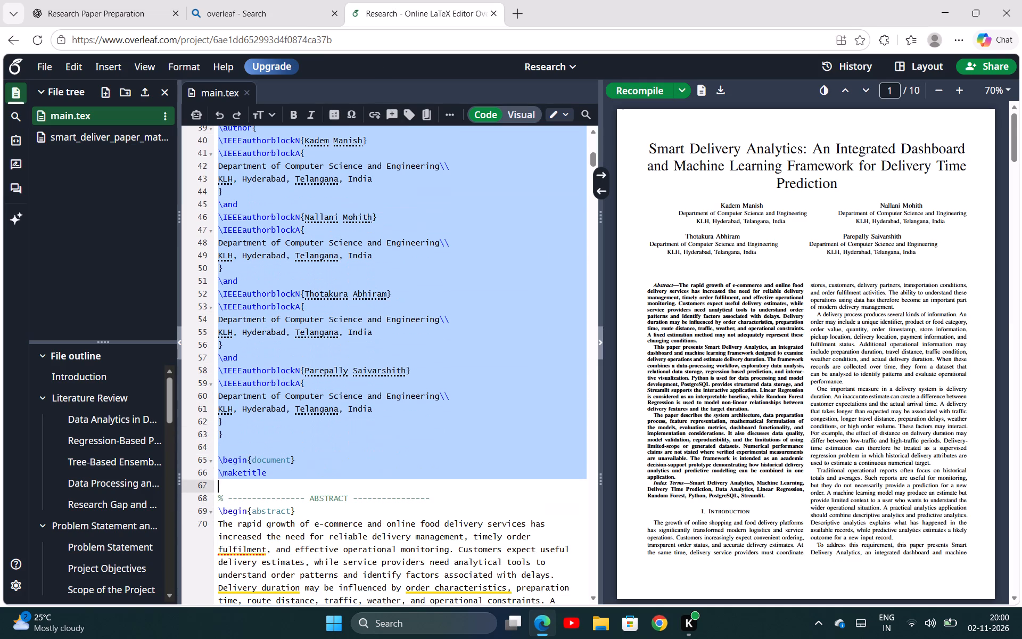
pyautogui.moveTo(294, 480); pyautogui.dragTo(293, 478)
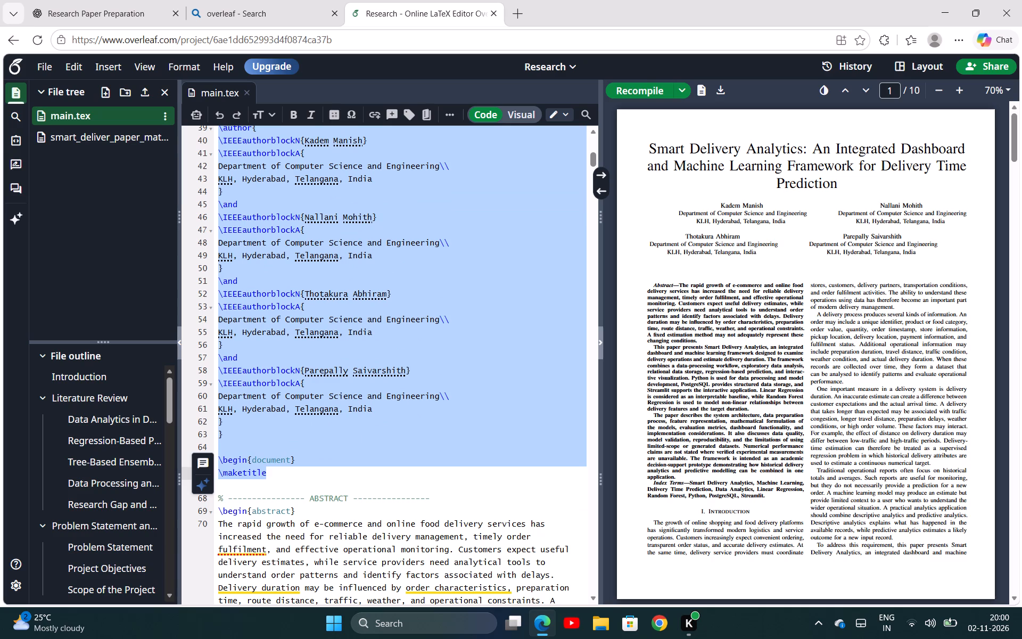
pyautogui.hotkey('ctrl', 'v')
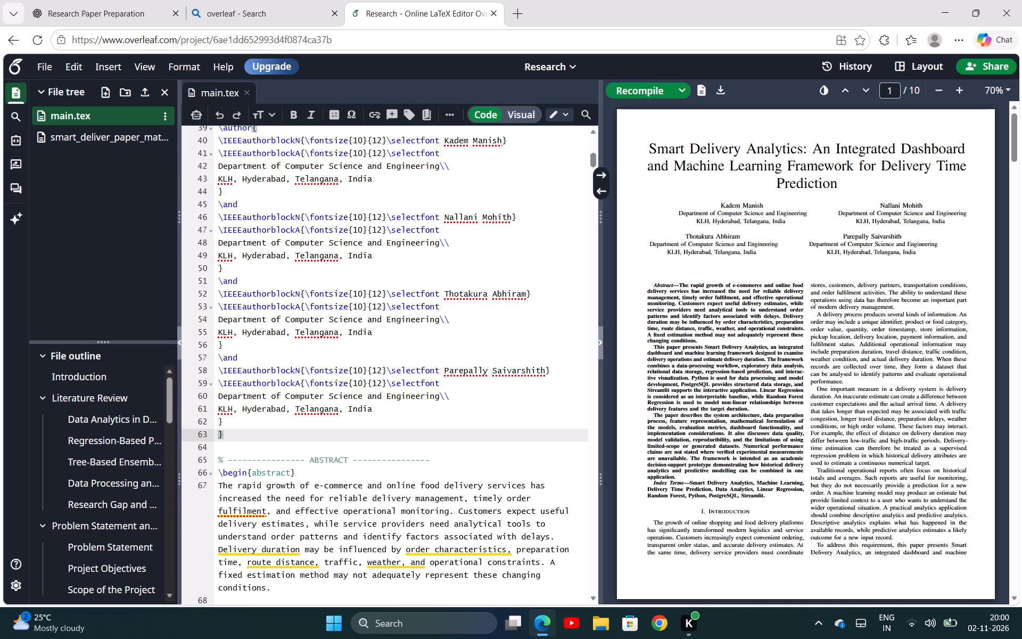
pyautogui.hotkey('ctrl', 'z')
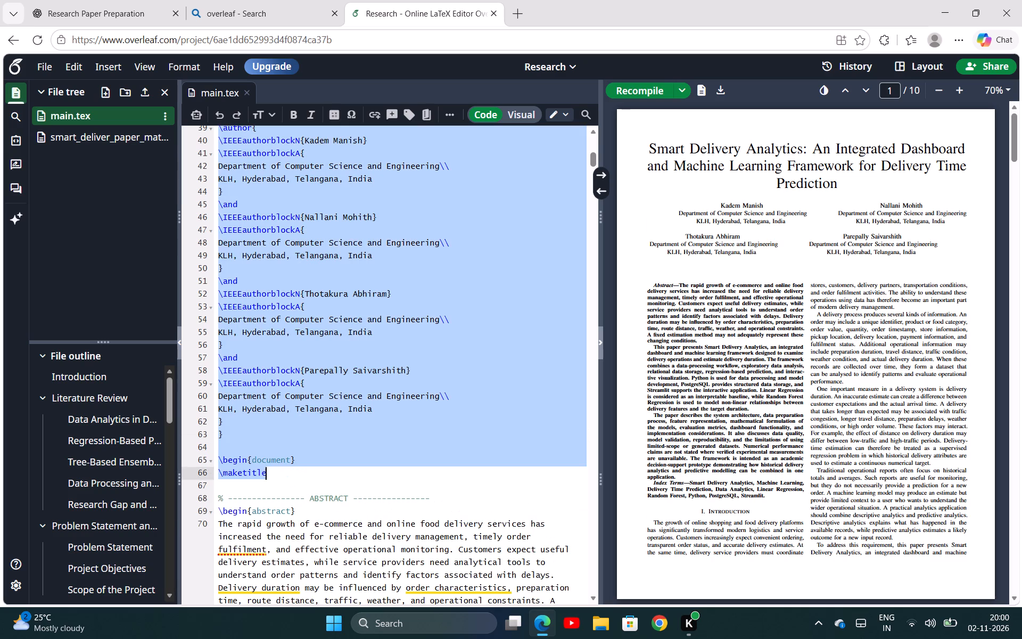
# Replace only the \author block in main.tex, up to its closing brace, with the copied version using \fontsize{10}{12}\selectfont.
pyautogui.moveTo(237, 431); pyautogui.dragTo(232, 436)
pyautogui.moveTo(228, 436); pyautogui.dragTo(234, 305)
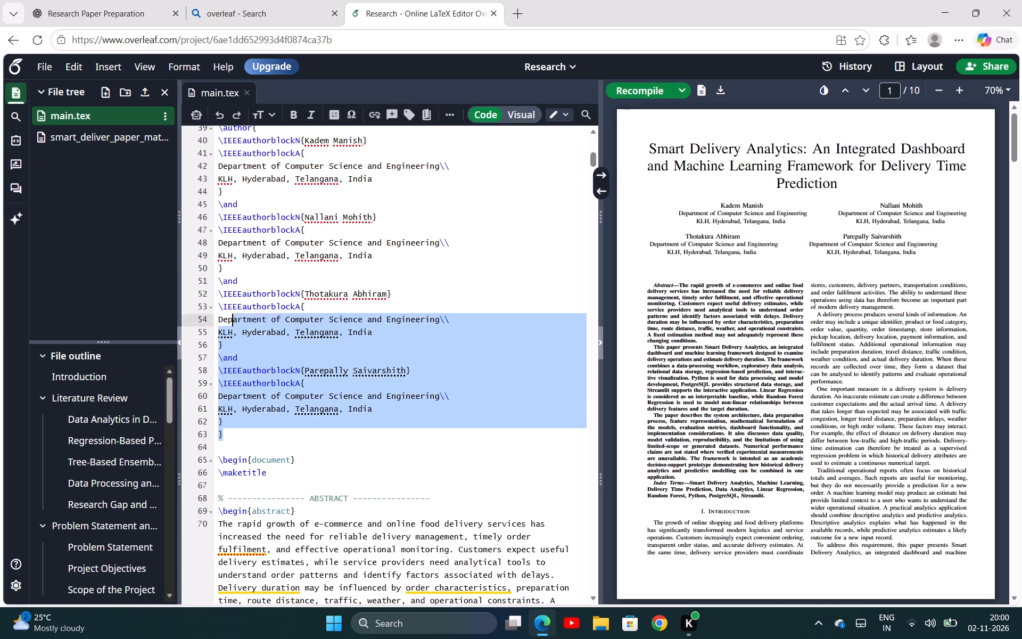
pyautogui.moveTo(234, 305); pyautogui.dragTo(219, 226)
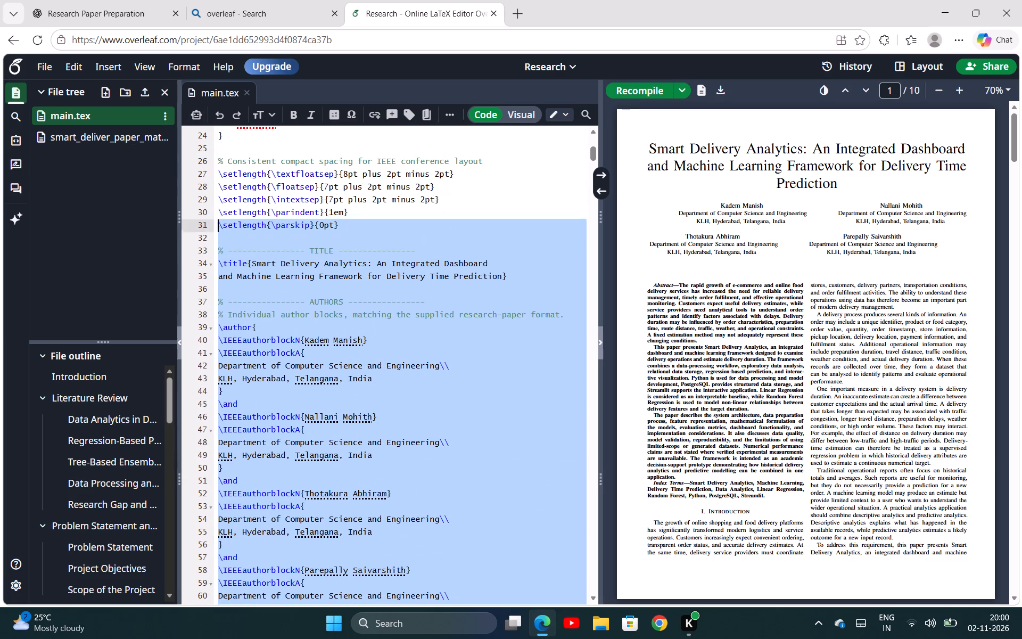
pyautogui.moveTo(219, 226); pyautogui.dragTo(217, 326)
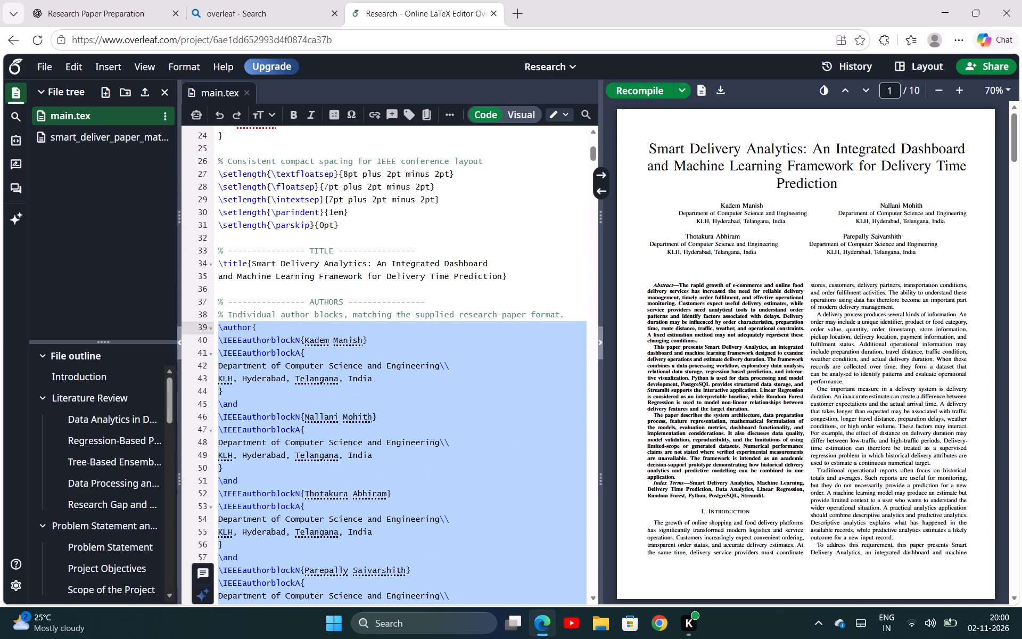
pyautogui.hotkey('ctrl', 'v')
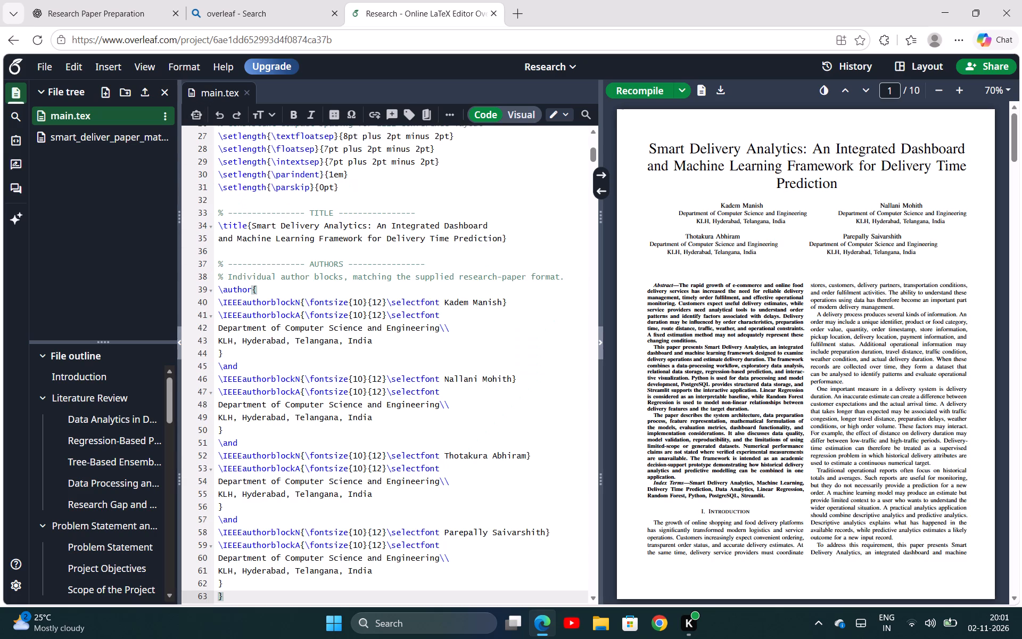
# Check that \begin{document} and \maketitle still follow the new author block, and recompile the paper.
pyautogui.scroll(-1, 321, 289)
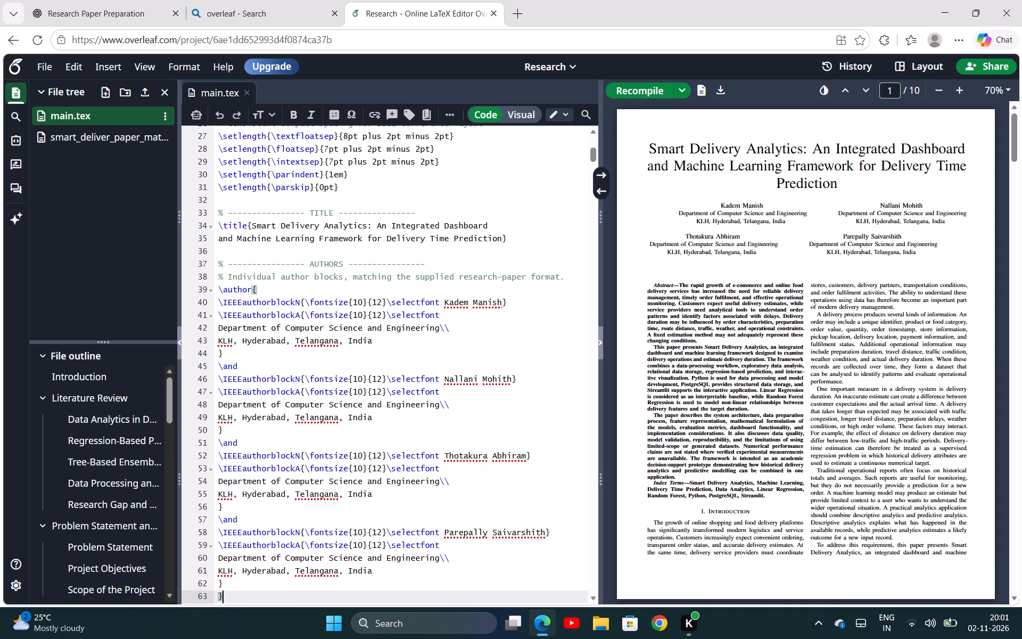
pyautogui.scroll(-1, 321, 289)
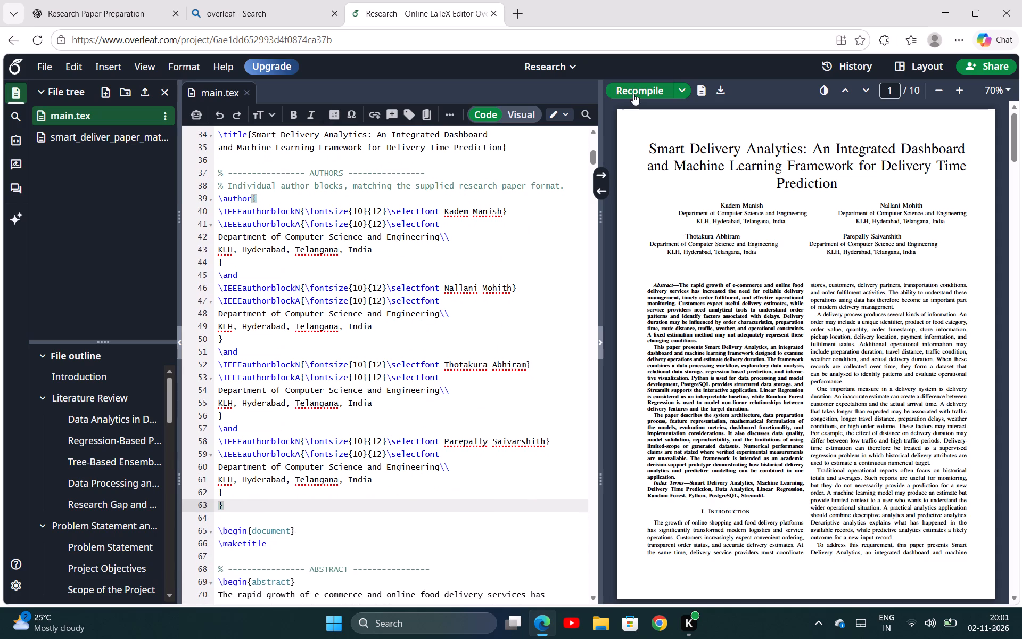
pyautogui.click(633, 91)
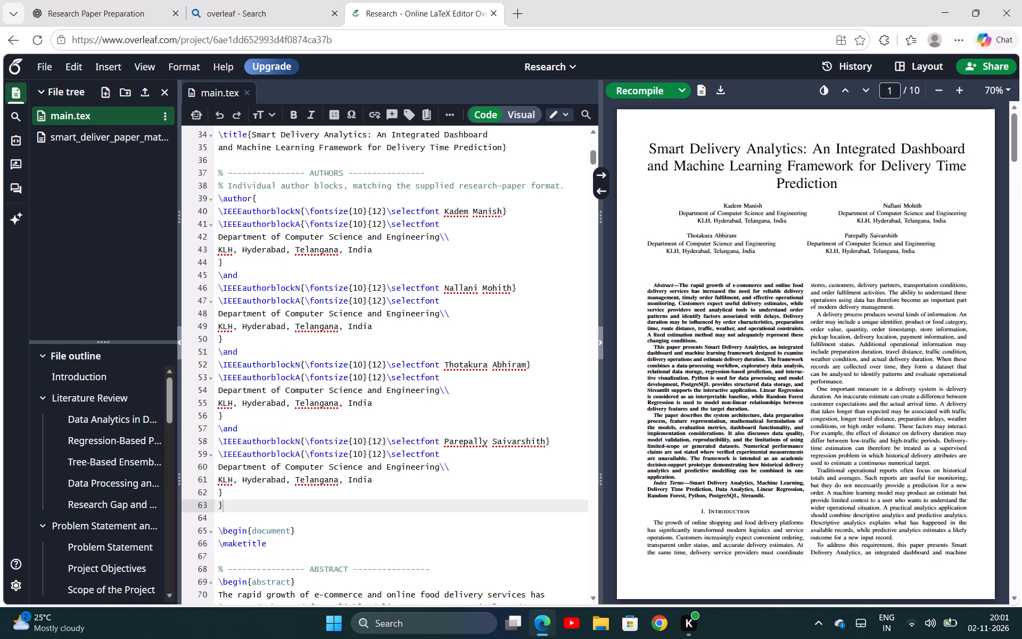
pyautogui.click(638, 93)
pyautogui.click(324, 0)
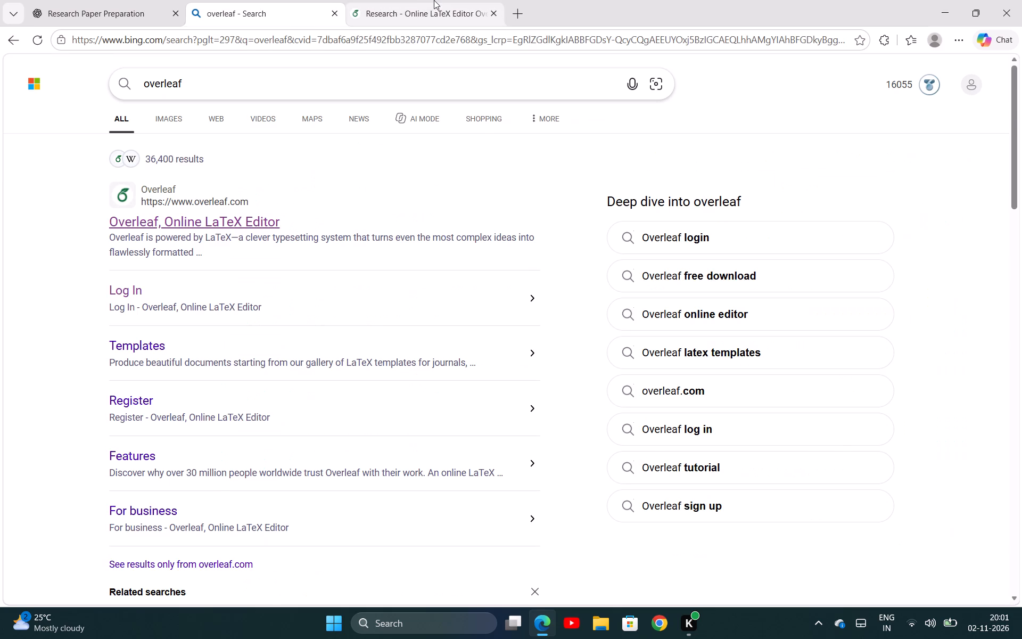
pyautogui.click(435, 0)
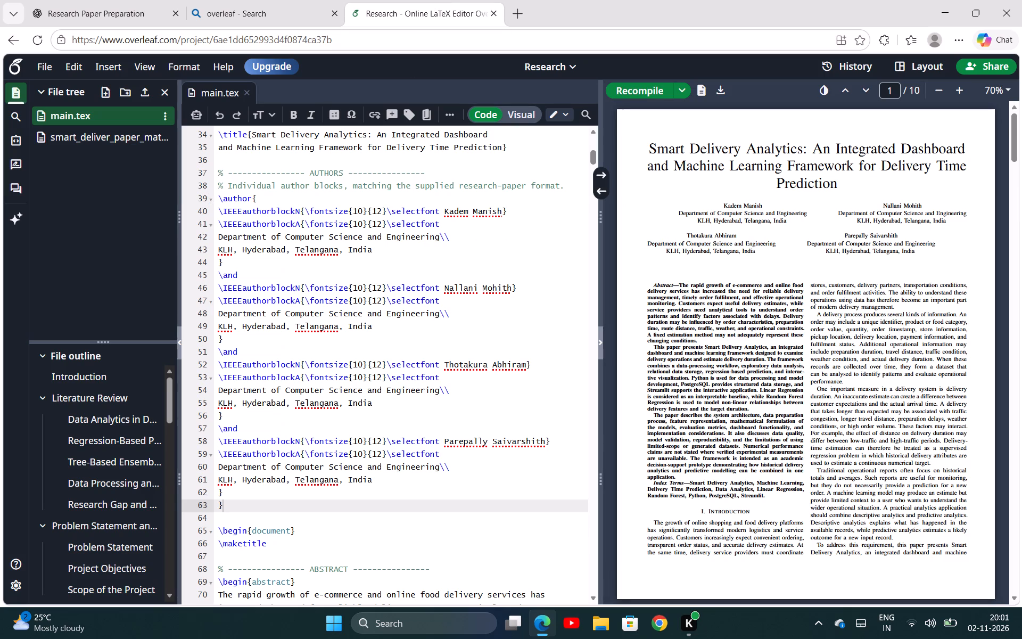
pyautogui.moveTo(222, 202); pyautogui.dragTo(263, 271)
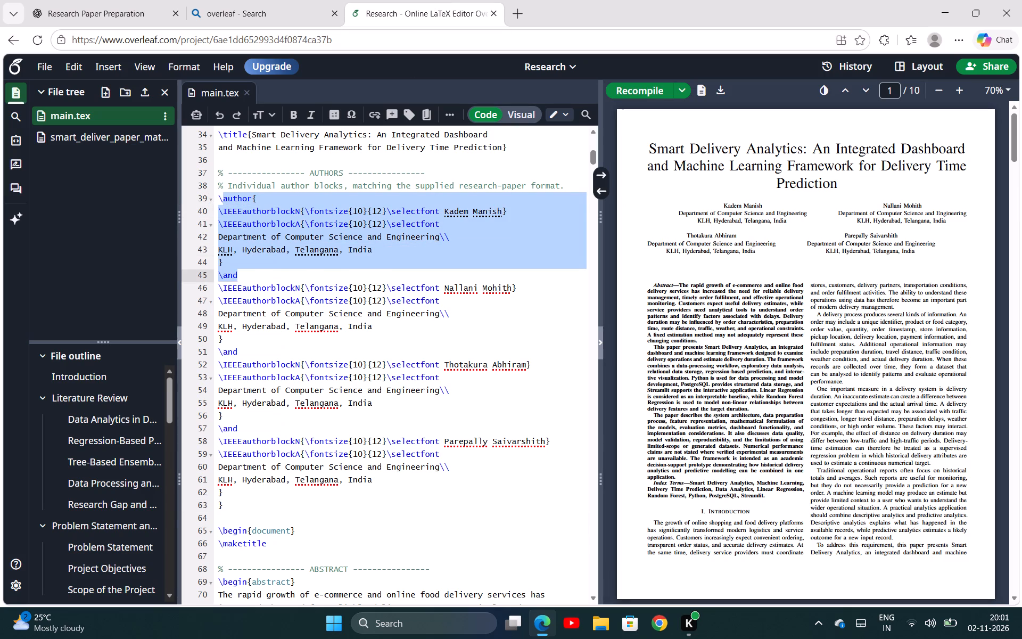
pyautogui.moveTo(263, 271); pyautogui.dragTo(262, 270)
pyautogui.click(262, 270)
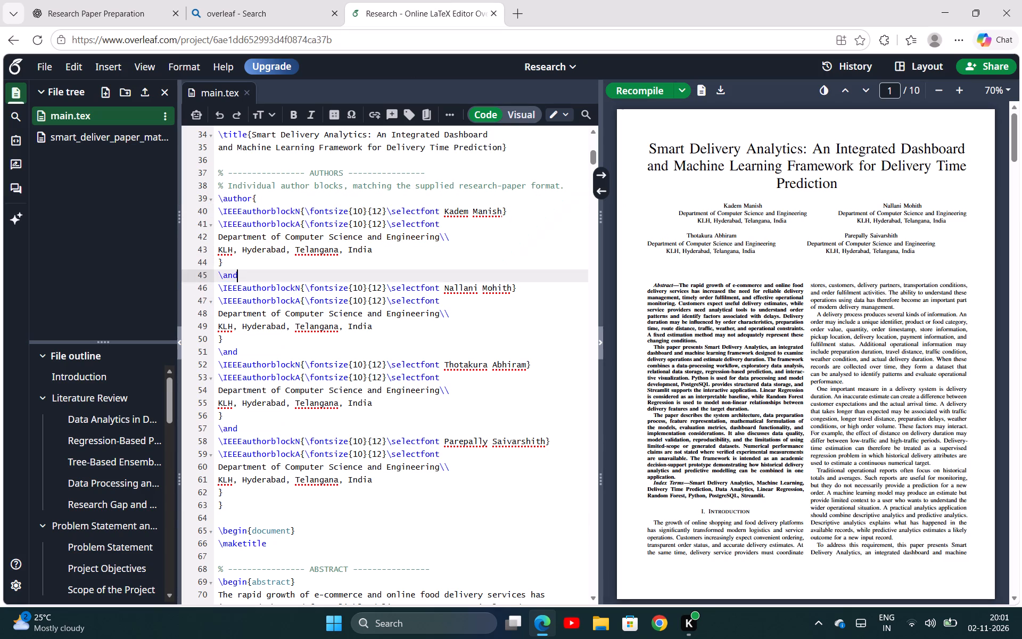
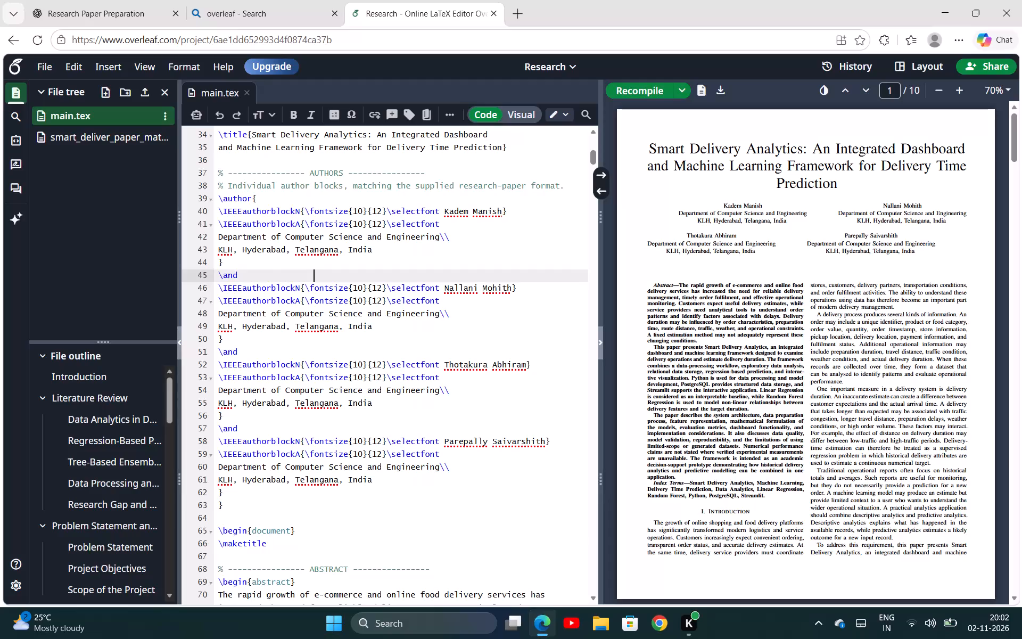
# Remove the trailing spaces after the first \and in the author block of main.tex.
pyautogui.press('space')
pyautogui.press('space')
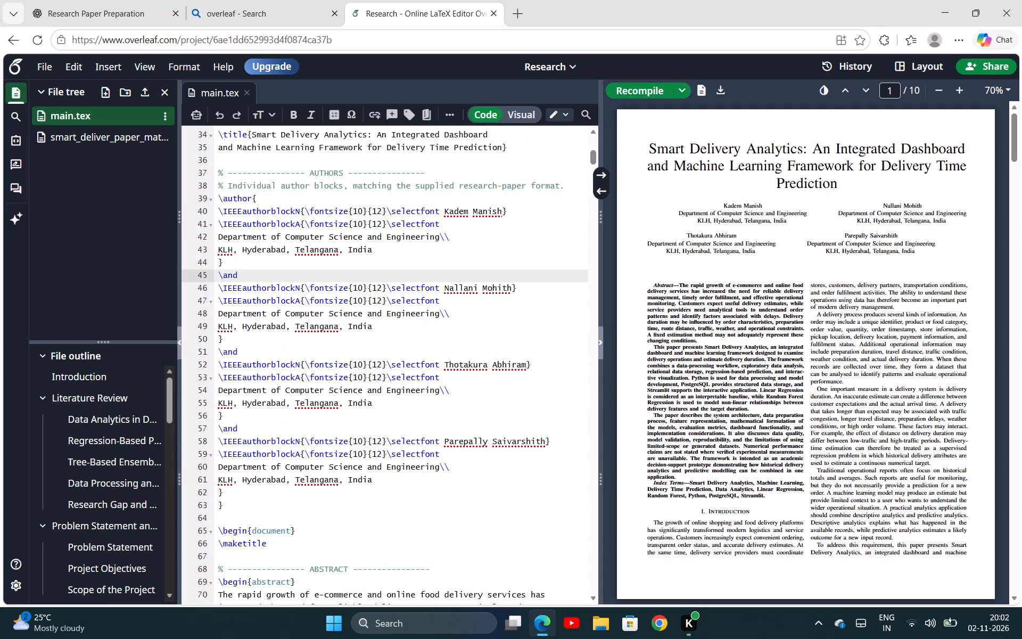
pyautogui.press('BackSpace')
pyautogui.press('BackSpace')
pyautogui.press('BackSpace')
pyautogui.press('BackSpace')
pyautogui.press('BackSpace')
pyautogui.press('BackSpace')
pyautogui.press('BackSpace')
pyautogui.press('BackSpace')
pyautogui.press('BackSpace')
pyautogui.press('BackSpace')
pyautogui.press('BackSpace')
pyautogui.press('BackSpace')
pyautogui.press('BackSpace')
pyautogui.press('BackSpace')
pyautogui.press('BackSpace')
pyautogui.press('BackSpace')
pyautogui.press('BackSpace')
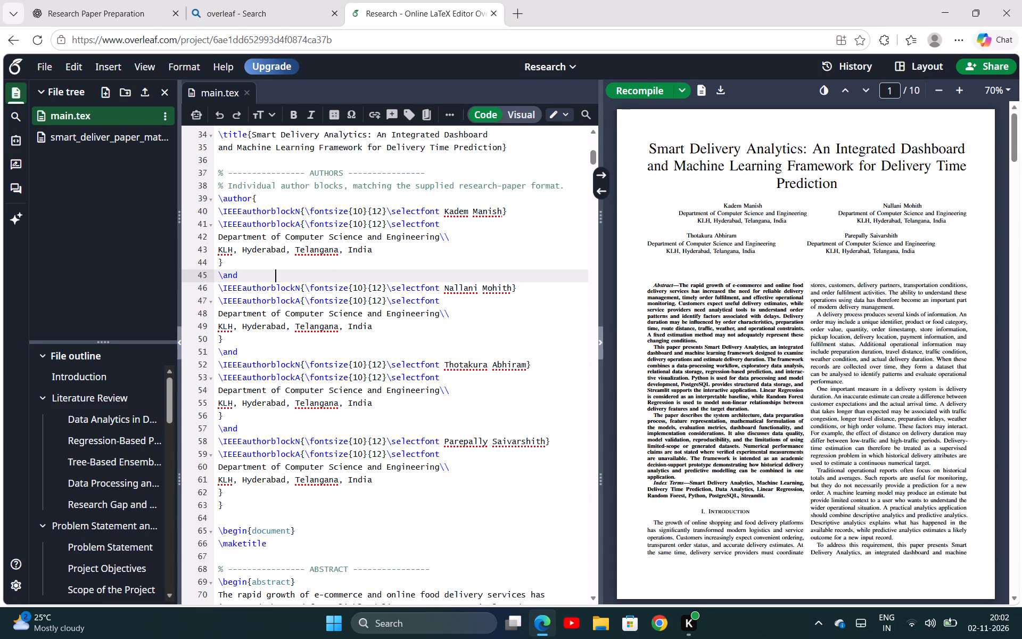
pyautogui.press('BackSpace')
pyautogui.press('BackSpace')
pyautogui.press('BackSpace')
pyautogui.press('BackSpace')
# Look through the compiled paper from the title page to the references, checking layout and formatting, and return to the first page.
pyautogui.scroll(-1, 668, 382)
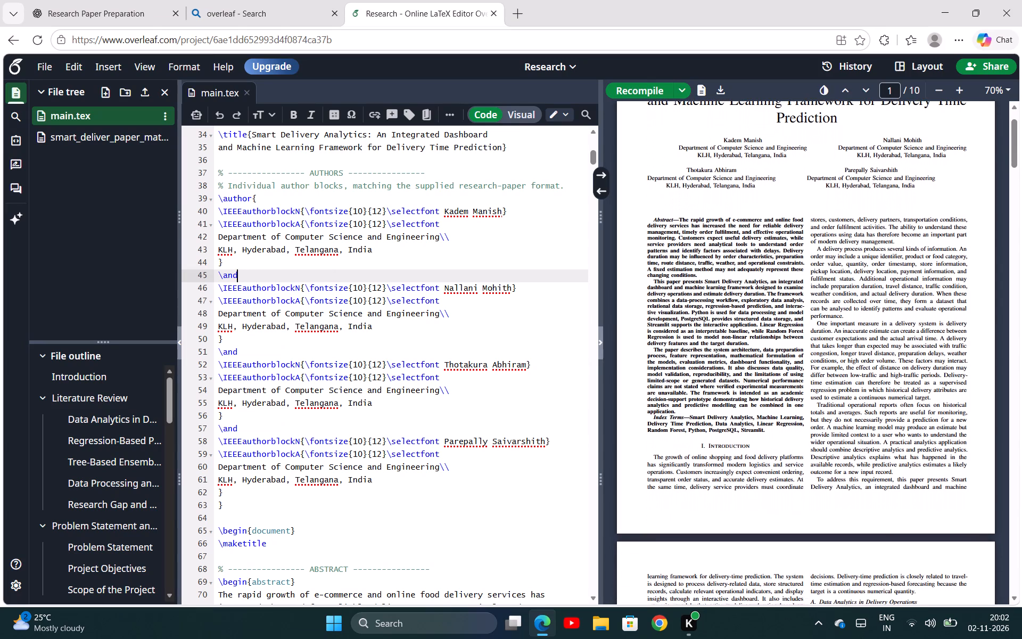
pyautogui.scroll(-7, 668, 382)
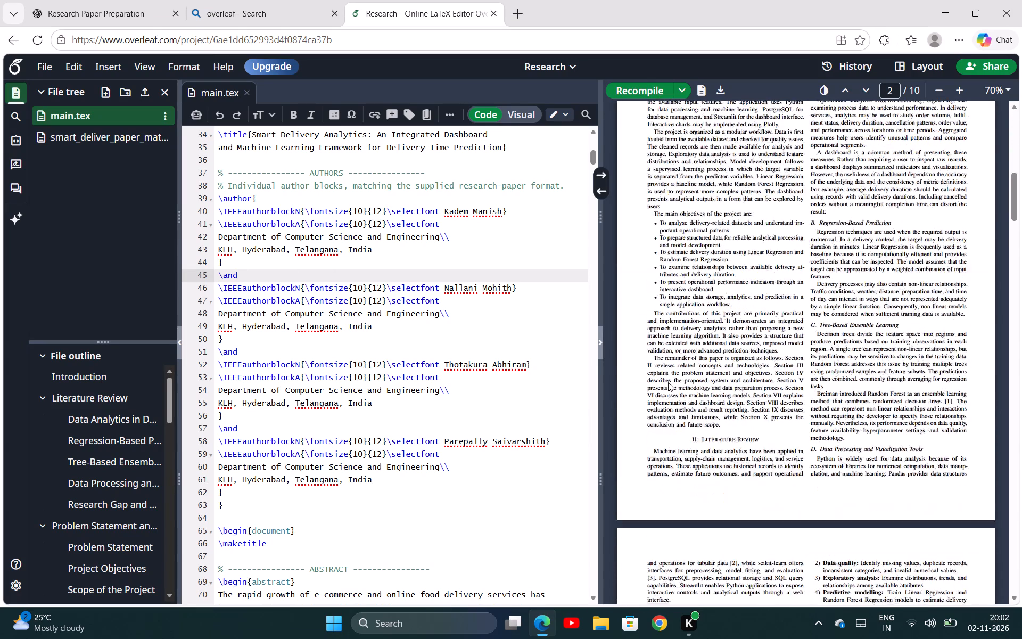
pyautogui.scroll(-20, 668, 382)
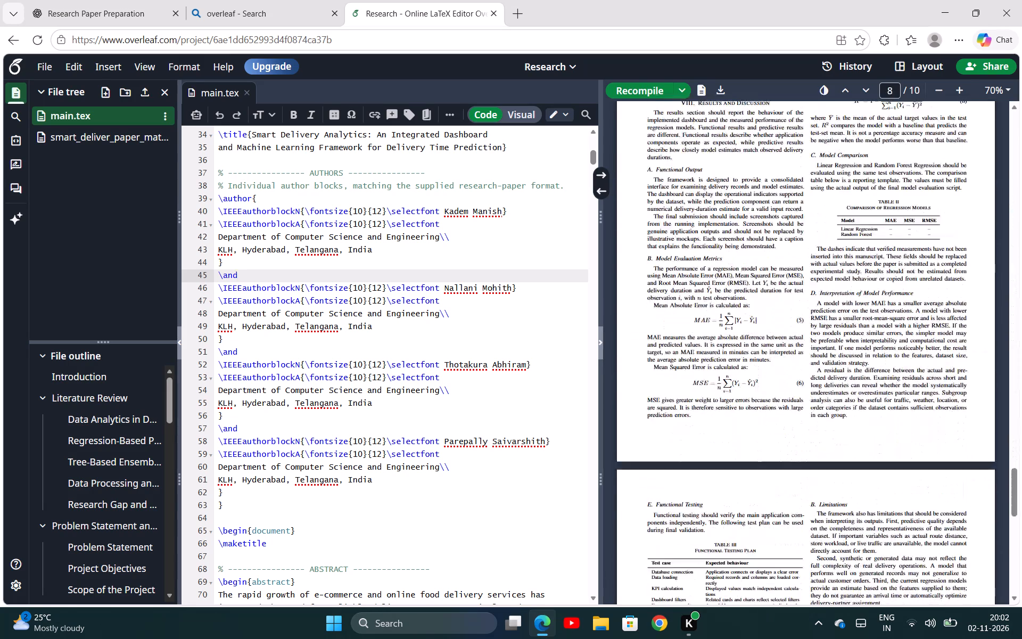
pyautogui.scroll(-9, 668, 382)
pyautogui.scroll(13, 668, 382)
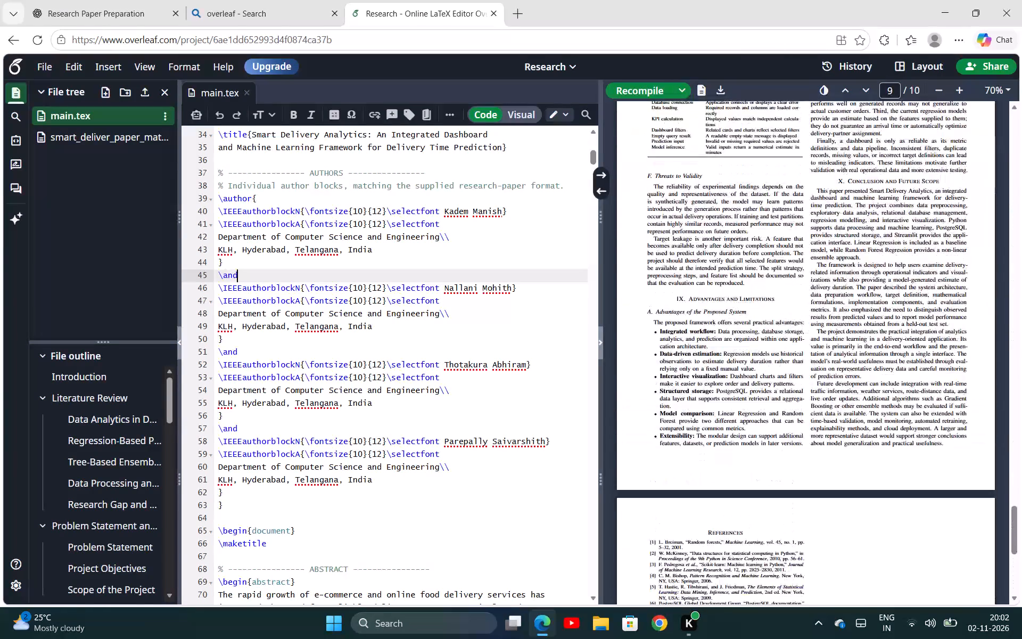
pyautogui.scroll(16, 668, 382)
pyautogui.scroll(13, 668, 382)
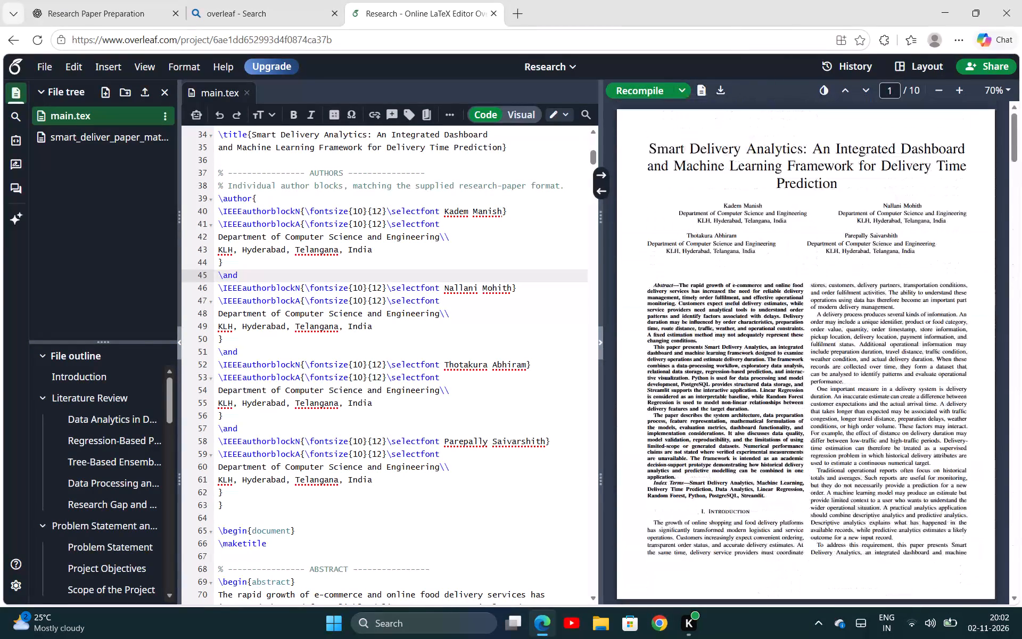
pyautogui.scroll(-20, 668, 382)
pyautogui.scroll(-15, 668, 382)
pyautogui.scroll(4, 668, 382)
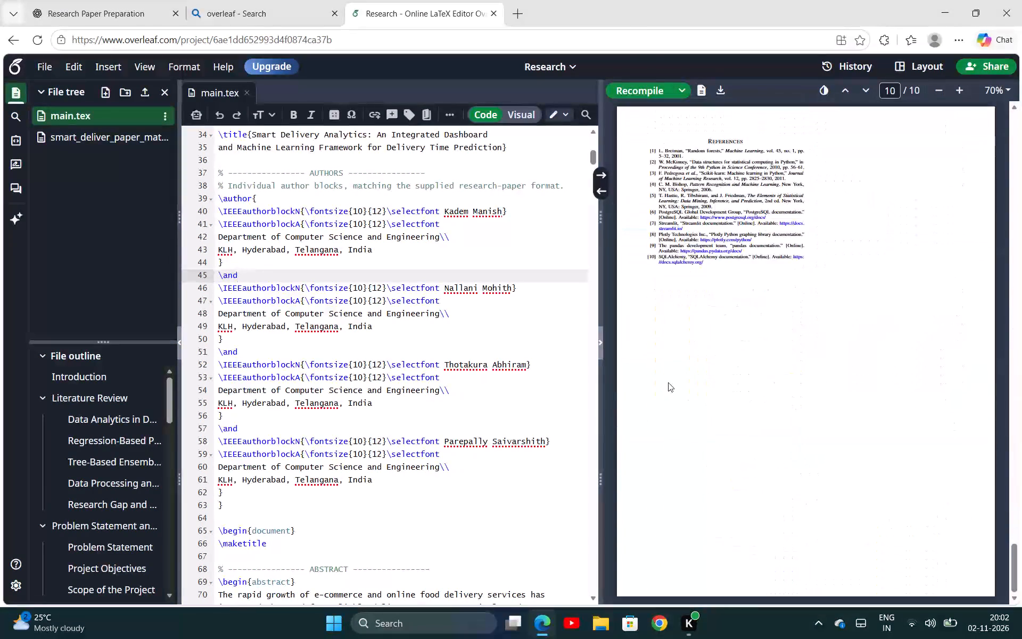
pyautogui.scroll(20, 668, 382)
pyautogui.scroll(12, 668, 382)
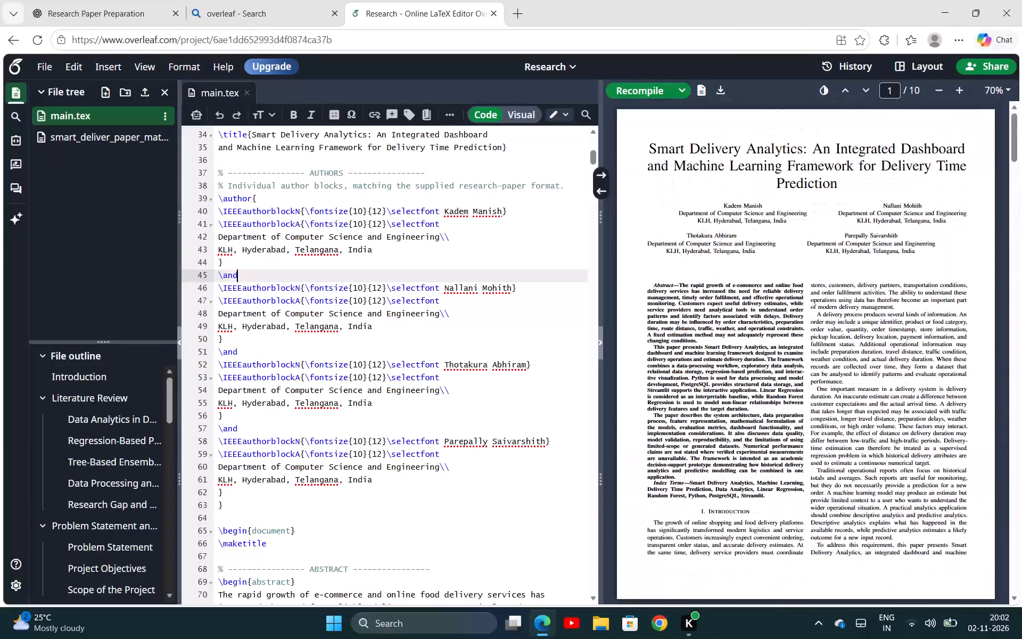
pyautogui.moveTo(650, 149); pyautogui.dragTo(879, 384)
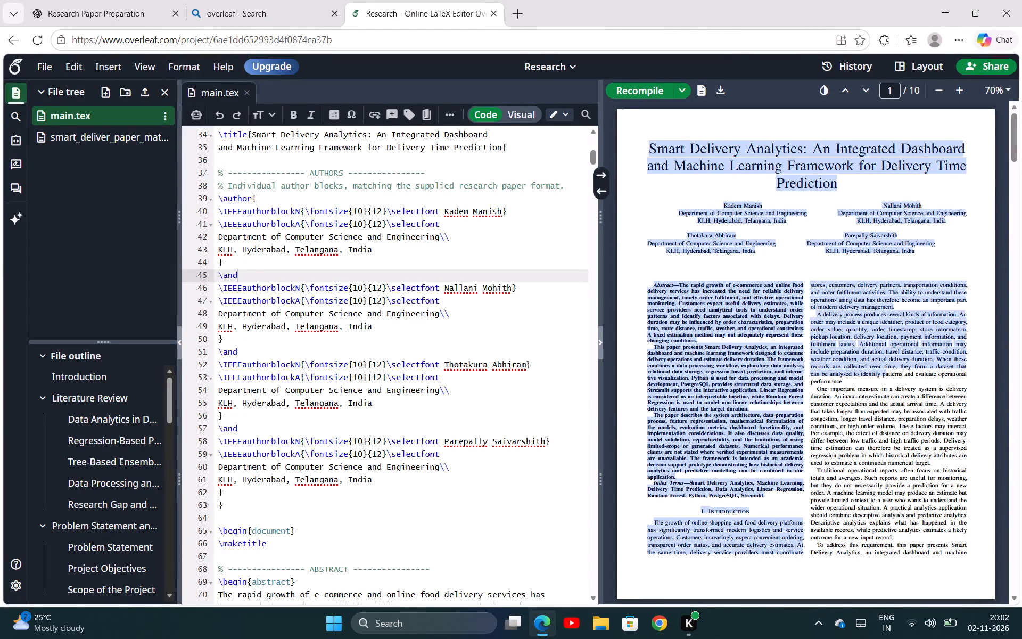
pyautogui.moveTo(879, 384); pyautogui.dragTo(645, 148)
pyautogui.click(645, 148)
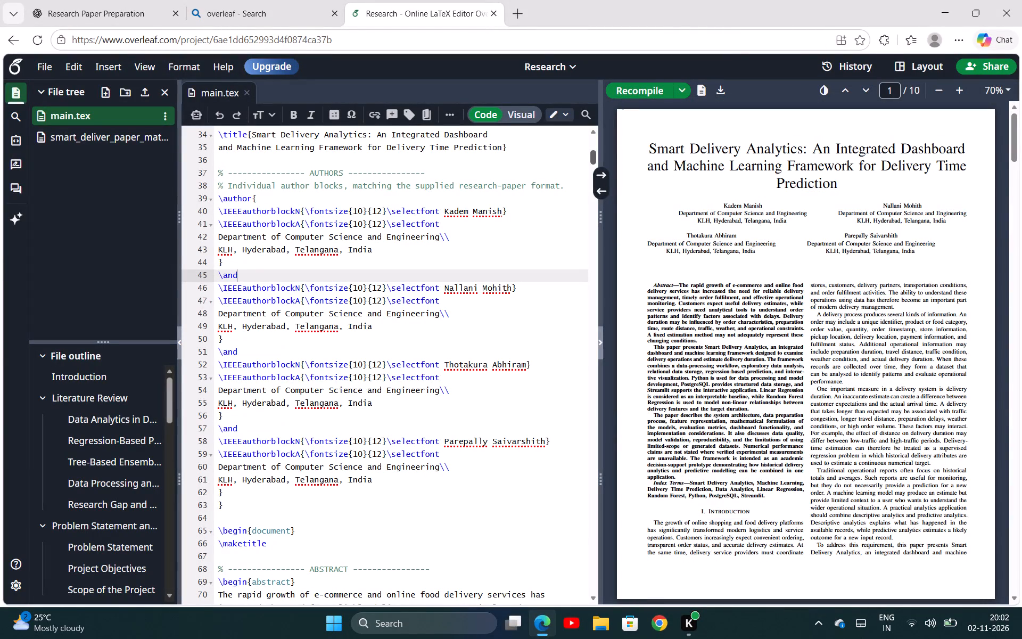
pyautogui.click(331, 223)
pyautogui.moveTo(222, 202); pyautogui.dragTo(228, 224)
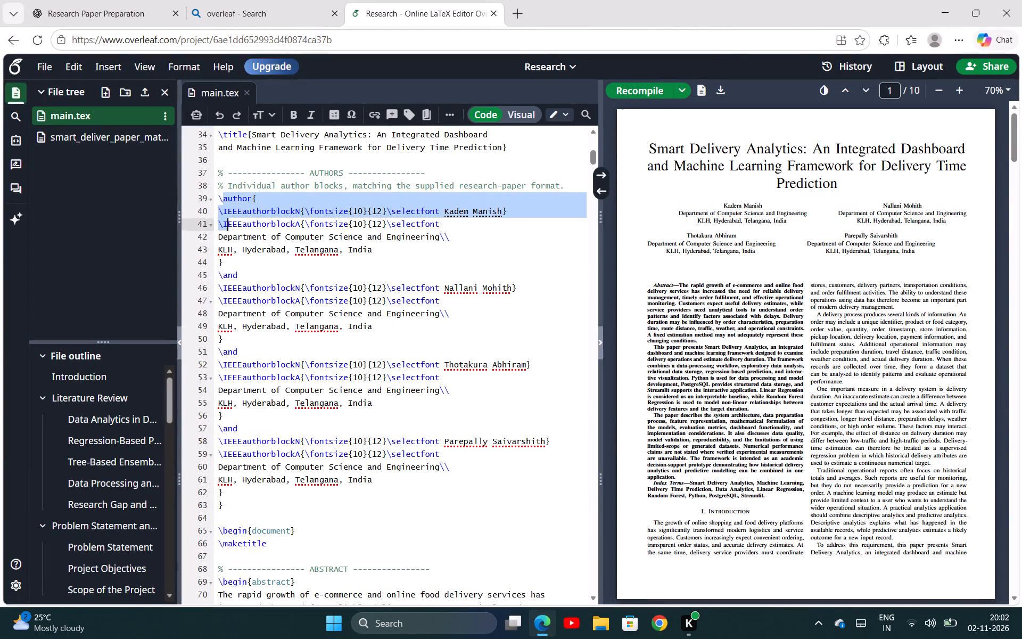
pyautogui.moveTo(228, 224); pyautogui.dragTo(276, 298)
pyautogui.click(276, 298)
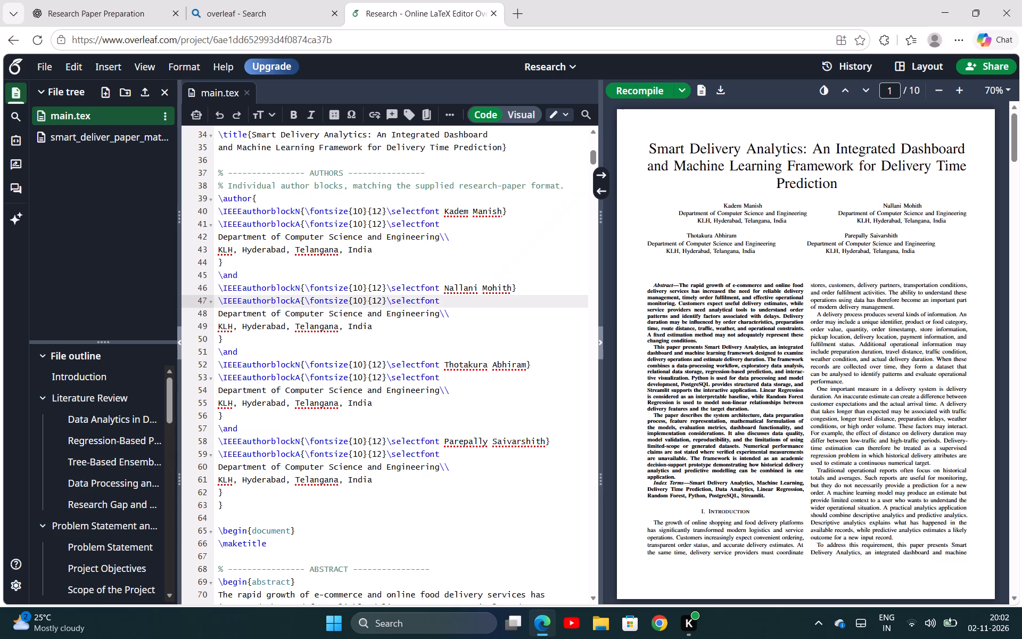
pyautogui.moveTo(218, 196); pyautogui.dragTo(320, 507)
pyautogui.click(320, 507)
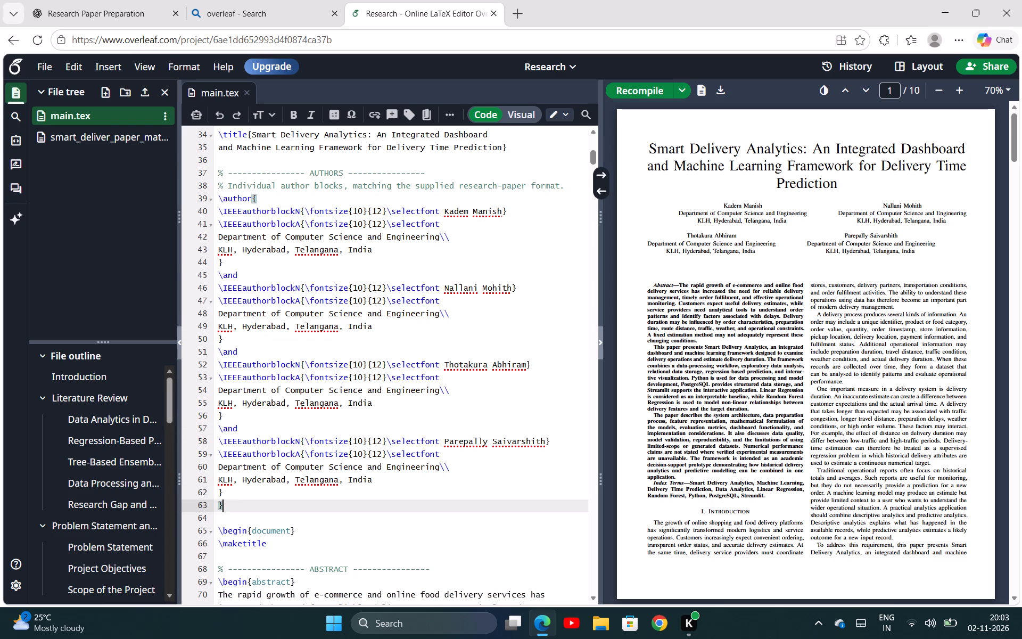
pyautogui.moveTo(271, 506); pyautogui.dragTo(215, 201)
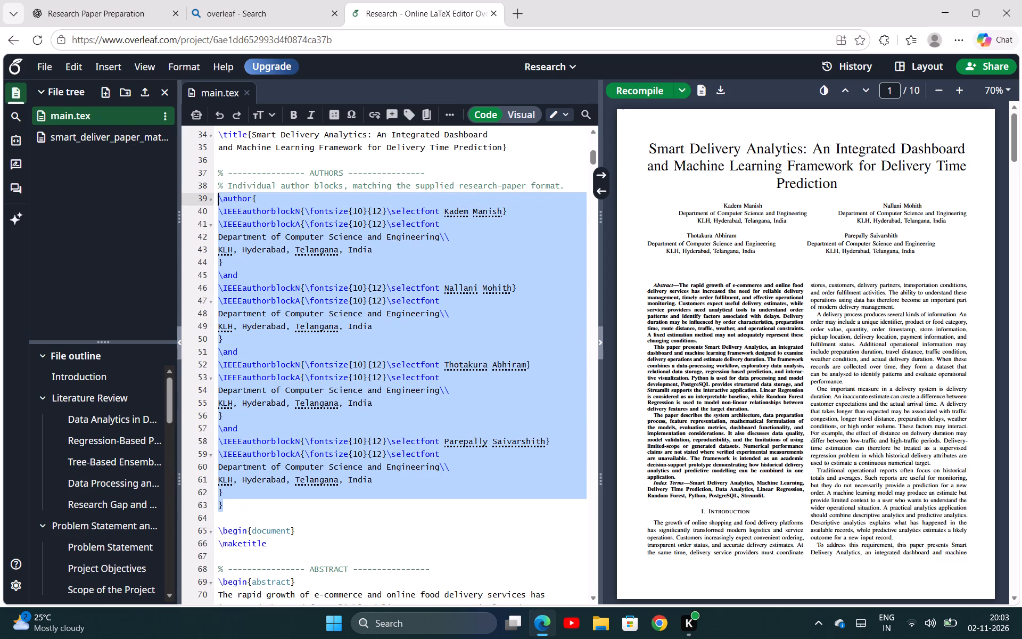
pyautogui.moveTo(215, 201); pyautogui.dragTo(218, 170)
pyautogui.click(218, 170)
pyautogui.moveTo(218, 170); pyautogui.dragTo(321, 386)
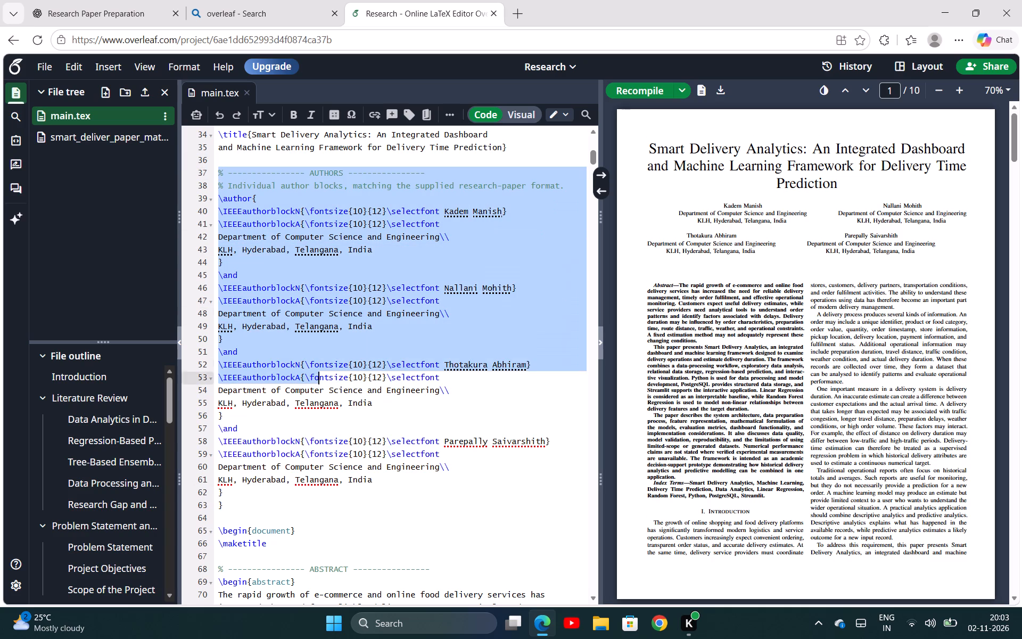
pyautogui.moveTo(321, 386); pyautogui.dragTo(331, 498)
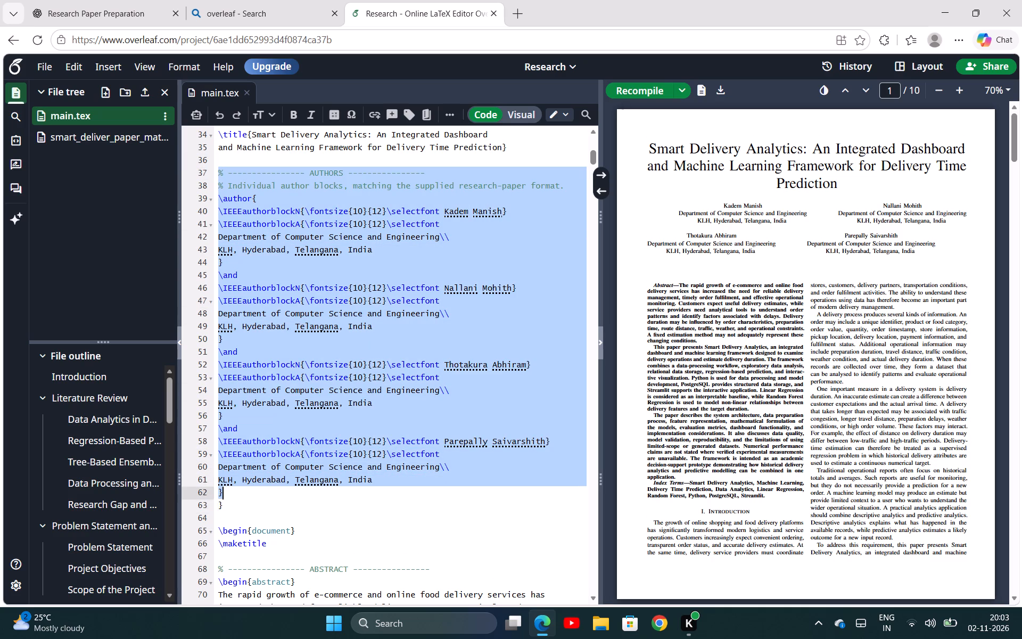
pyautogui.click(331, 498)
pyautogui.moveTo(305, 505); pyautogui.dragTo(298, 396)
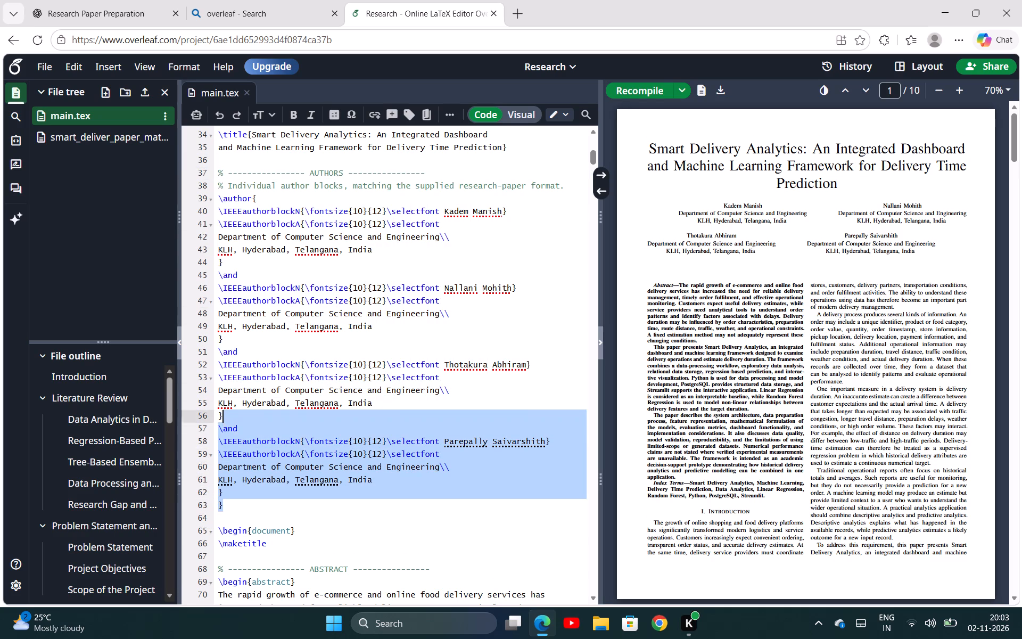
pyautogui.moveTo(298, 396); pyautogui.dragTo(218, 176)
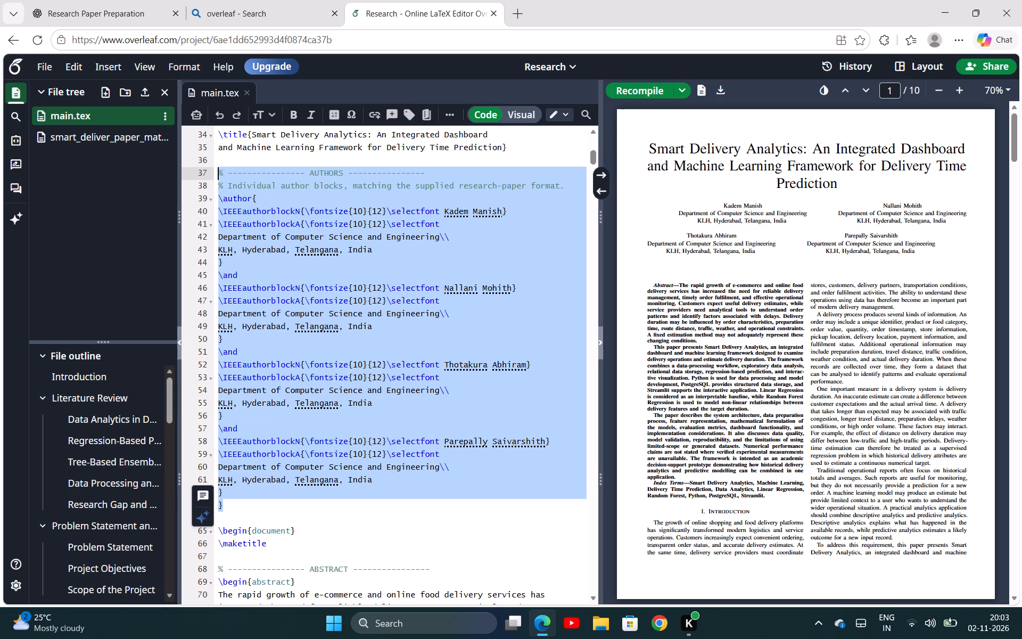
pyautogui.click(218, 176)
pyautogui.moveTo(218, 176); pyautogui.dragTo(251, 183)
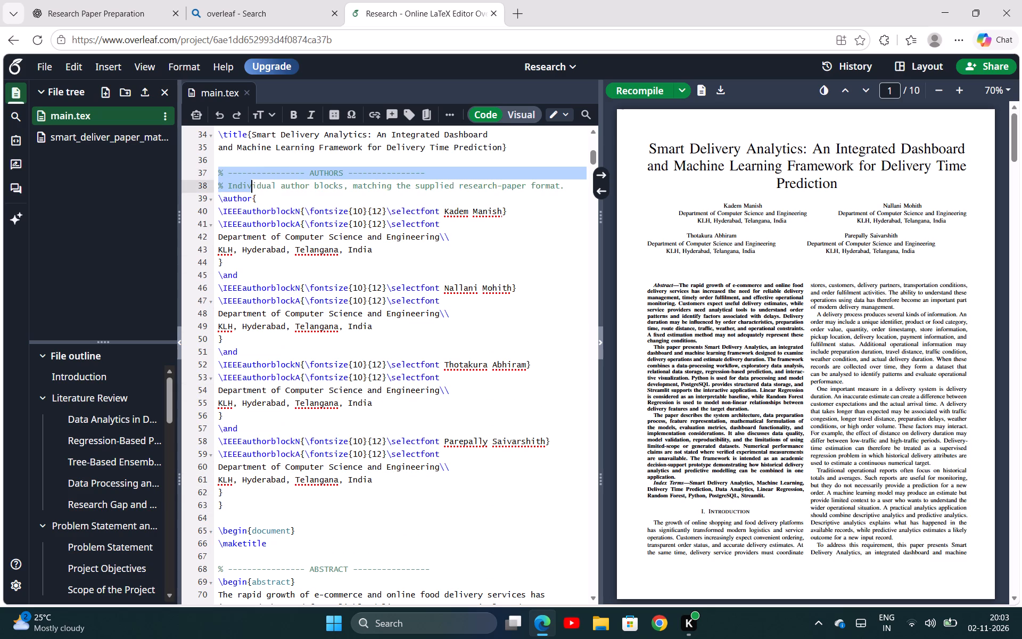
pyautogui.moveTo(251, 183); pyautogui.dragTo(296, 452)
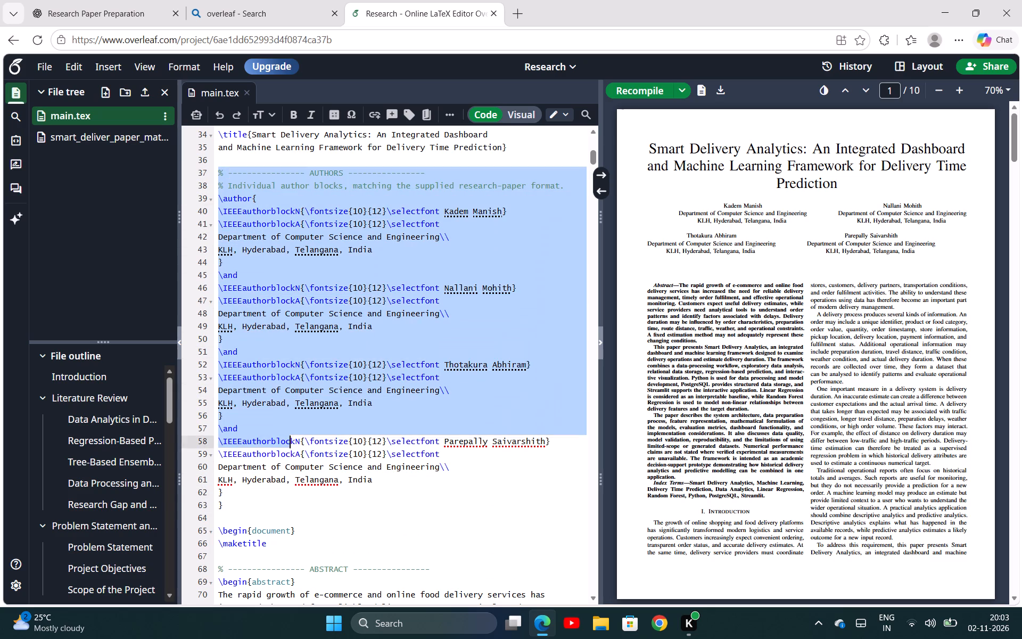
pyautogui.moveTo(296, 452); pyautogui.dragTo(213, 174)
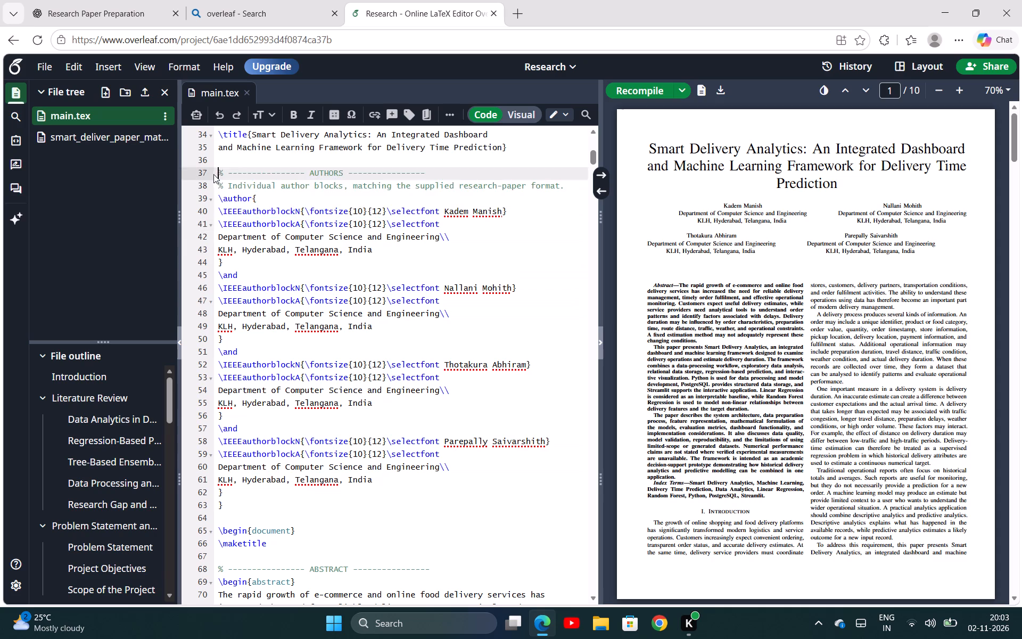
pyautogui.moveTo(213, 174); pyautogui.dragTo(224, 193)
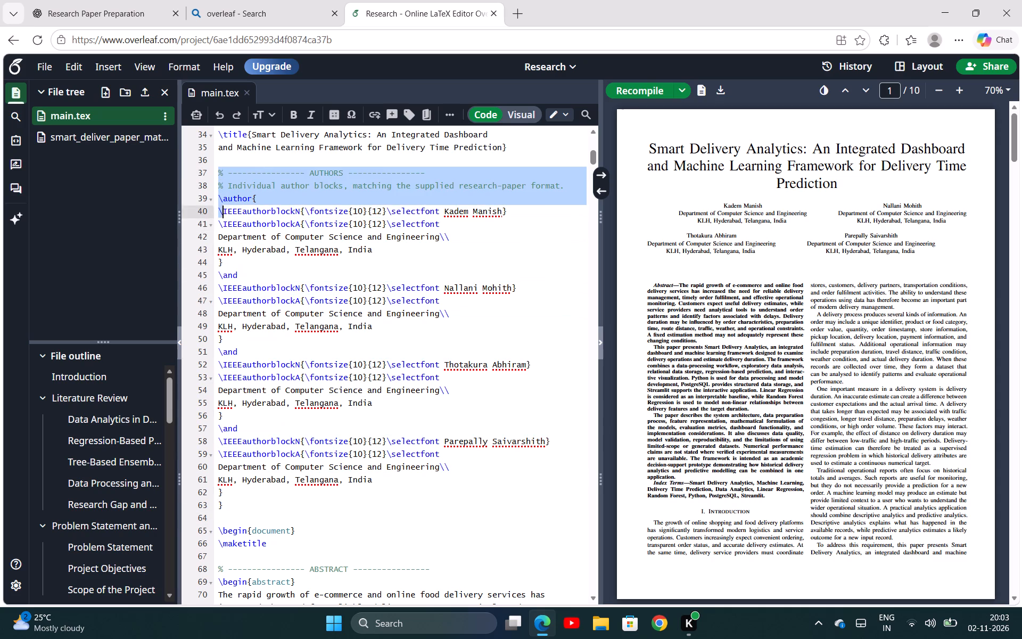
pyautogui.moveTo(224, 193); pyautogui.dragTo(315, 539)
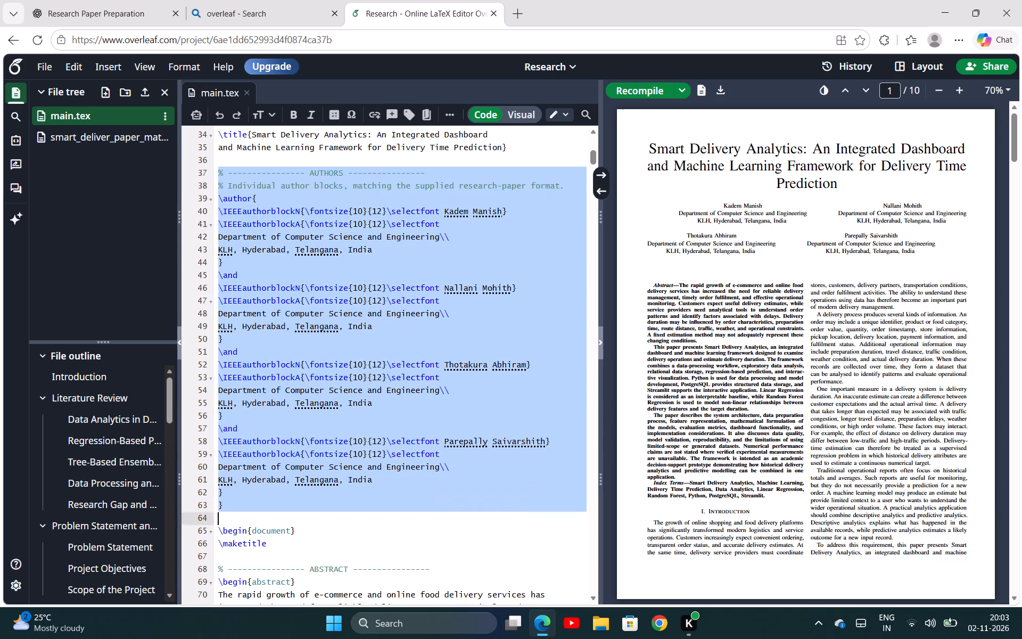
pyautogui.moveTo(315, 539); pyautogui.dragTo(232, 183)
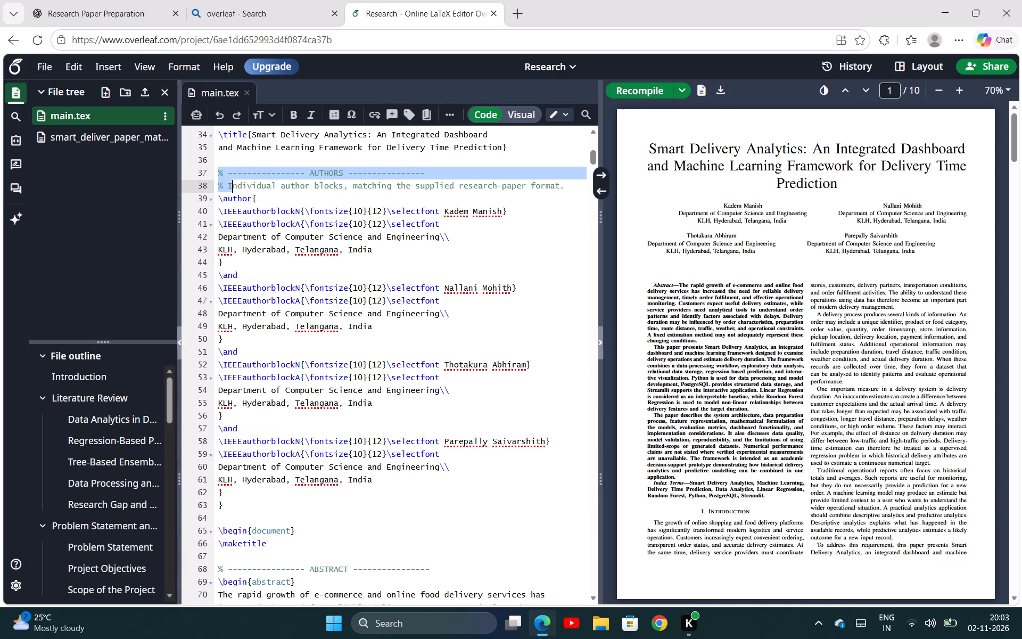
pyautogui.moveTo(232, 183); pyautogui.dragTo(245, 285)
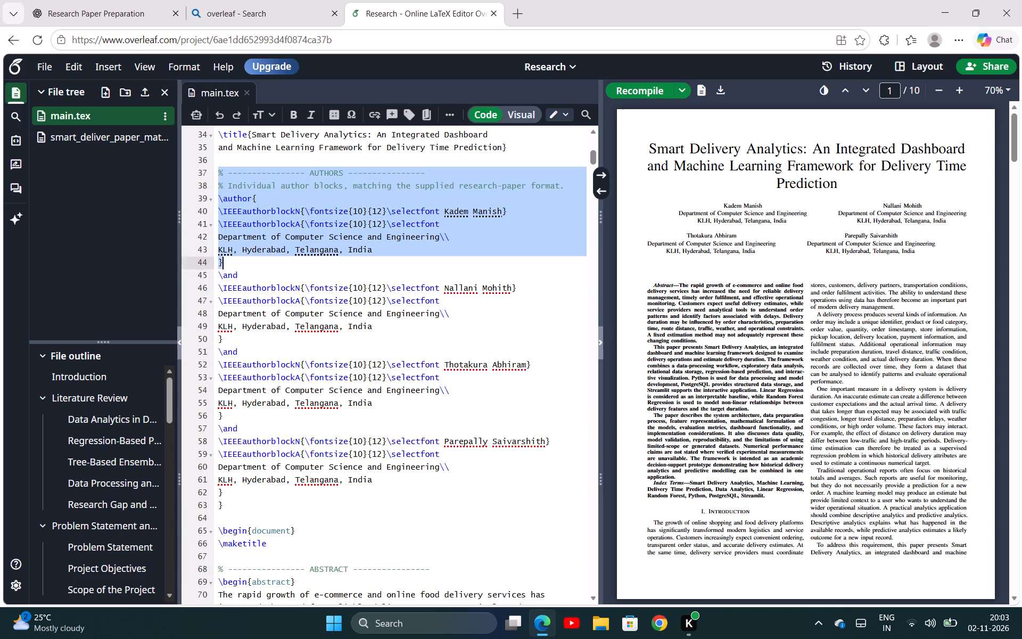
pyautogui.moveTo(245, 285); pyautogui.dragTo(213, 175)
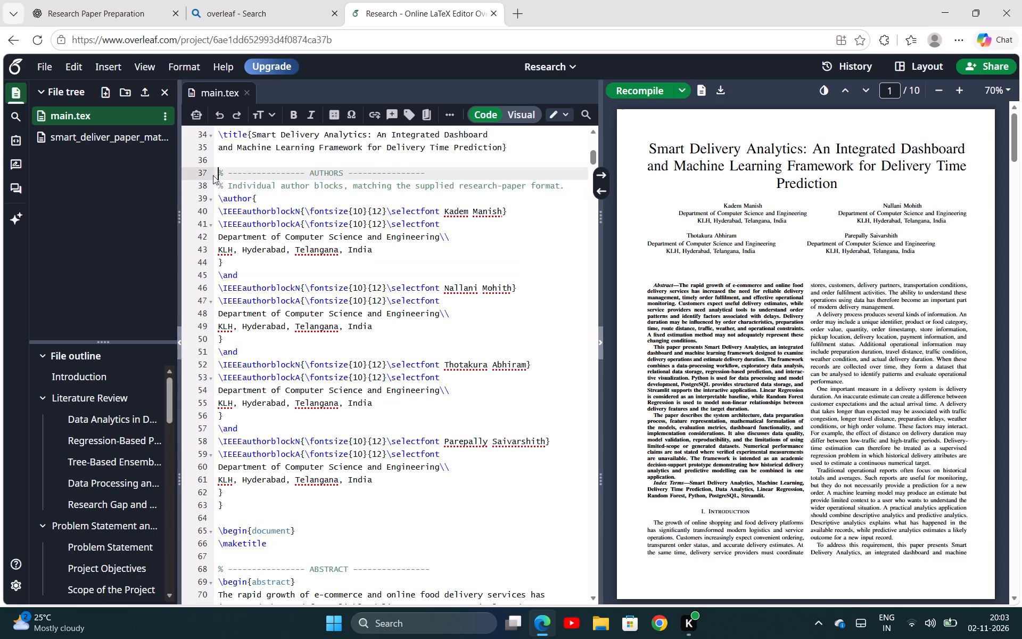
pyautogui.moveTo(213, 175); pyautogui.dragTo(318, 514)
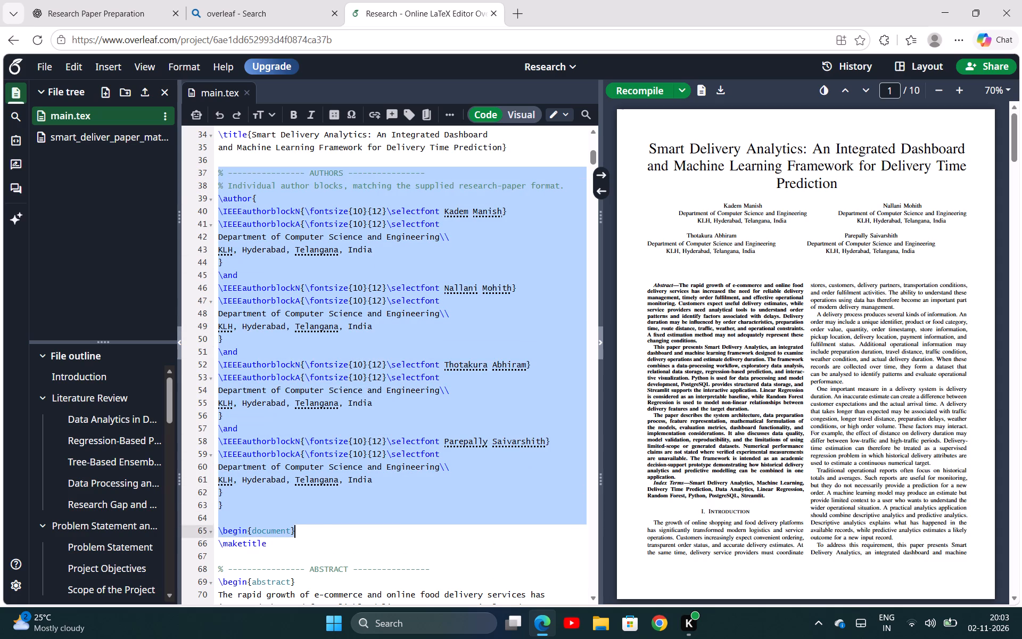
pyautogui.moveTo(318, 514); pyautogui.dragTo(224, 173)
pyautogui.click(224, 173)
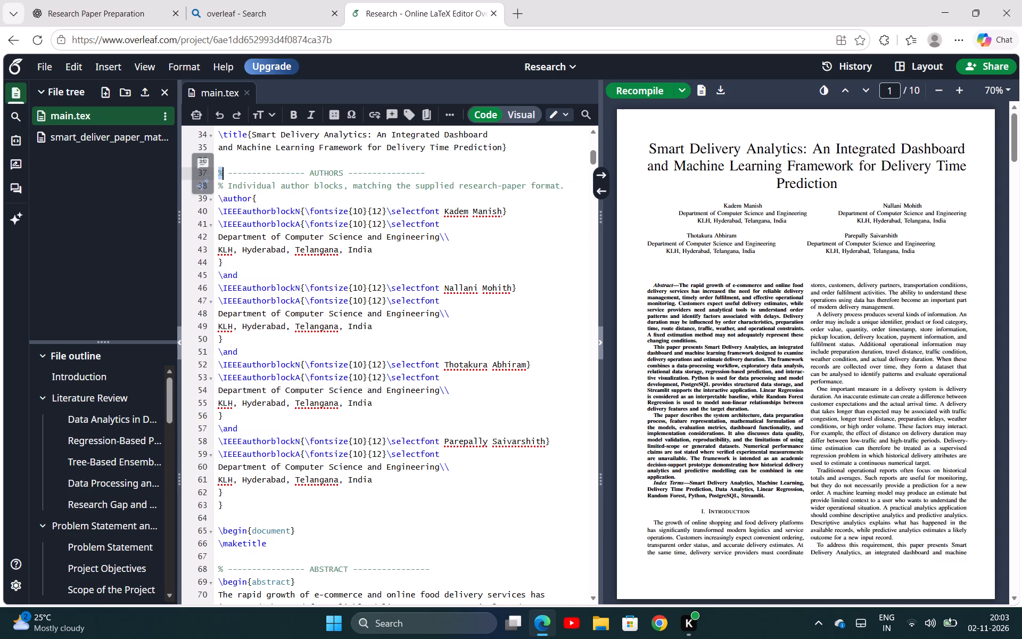
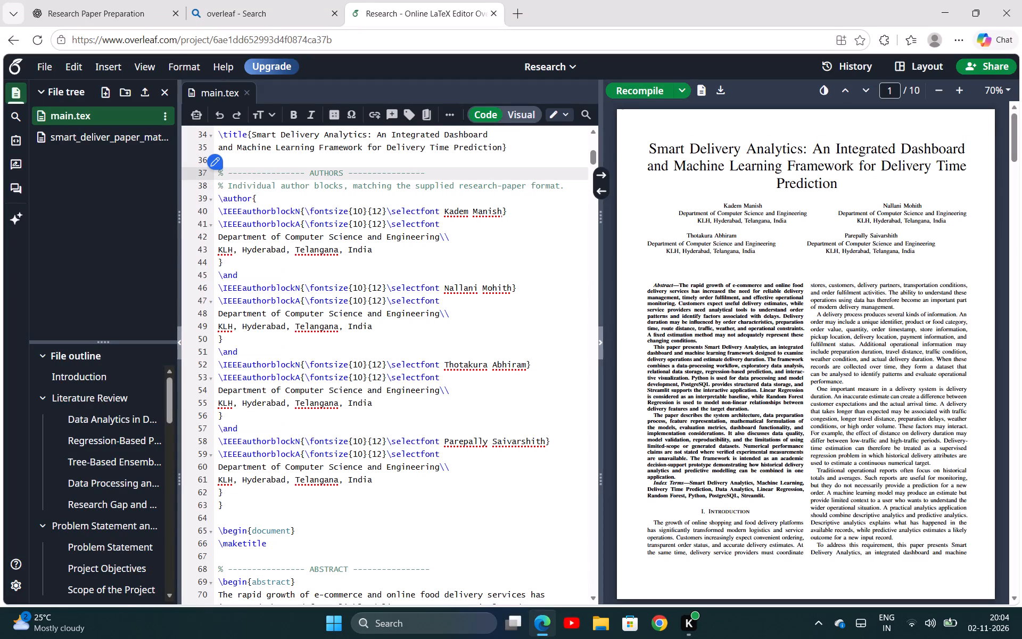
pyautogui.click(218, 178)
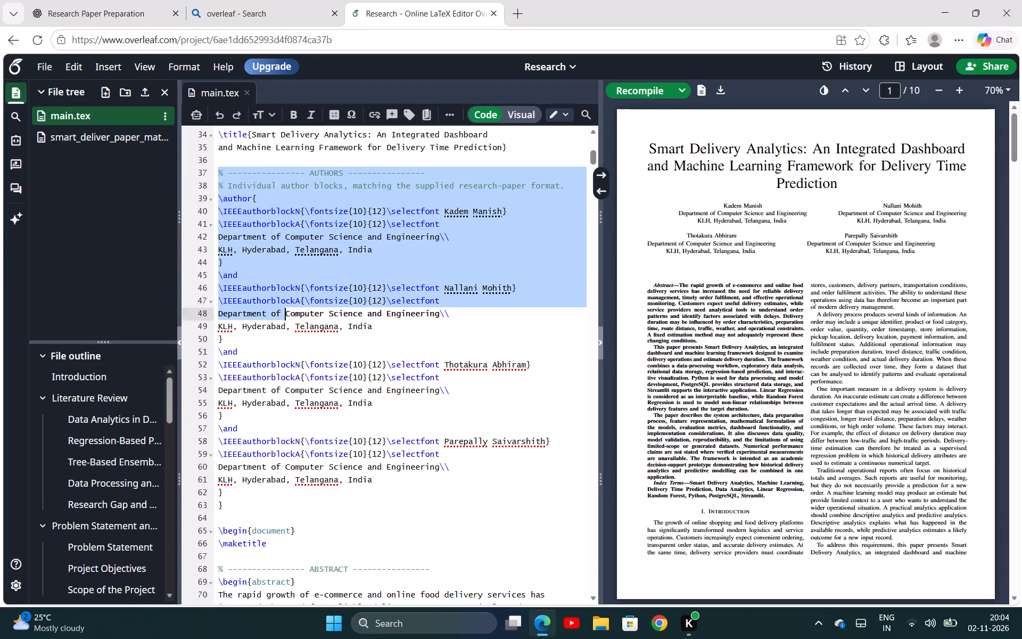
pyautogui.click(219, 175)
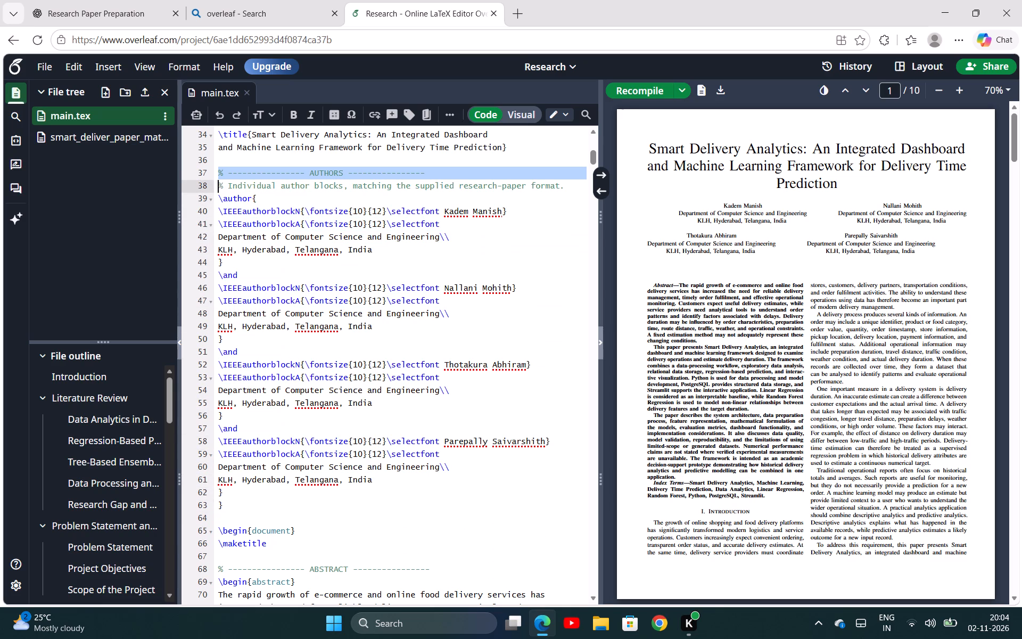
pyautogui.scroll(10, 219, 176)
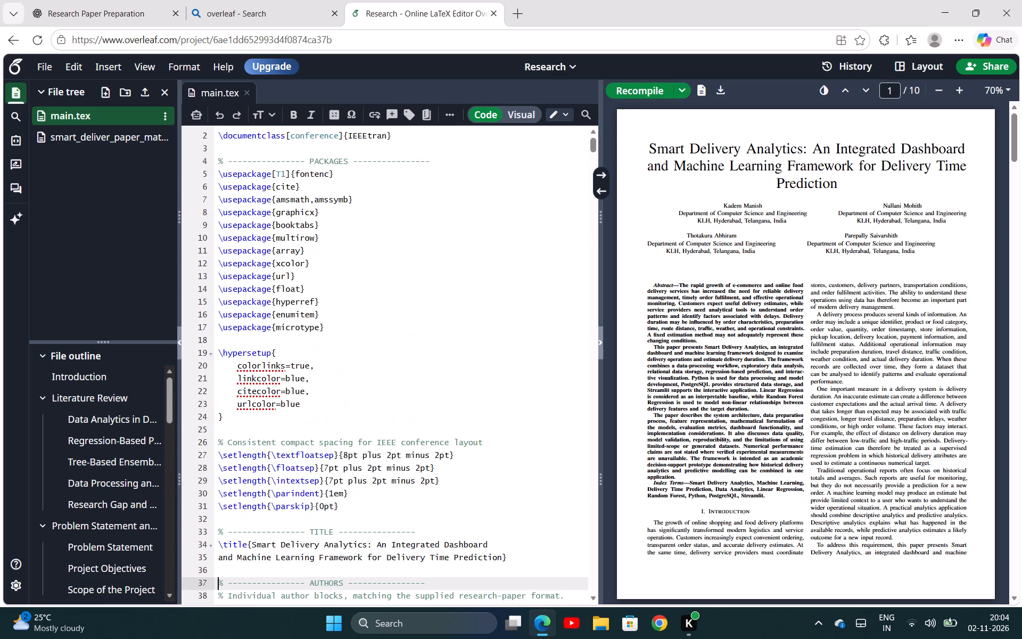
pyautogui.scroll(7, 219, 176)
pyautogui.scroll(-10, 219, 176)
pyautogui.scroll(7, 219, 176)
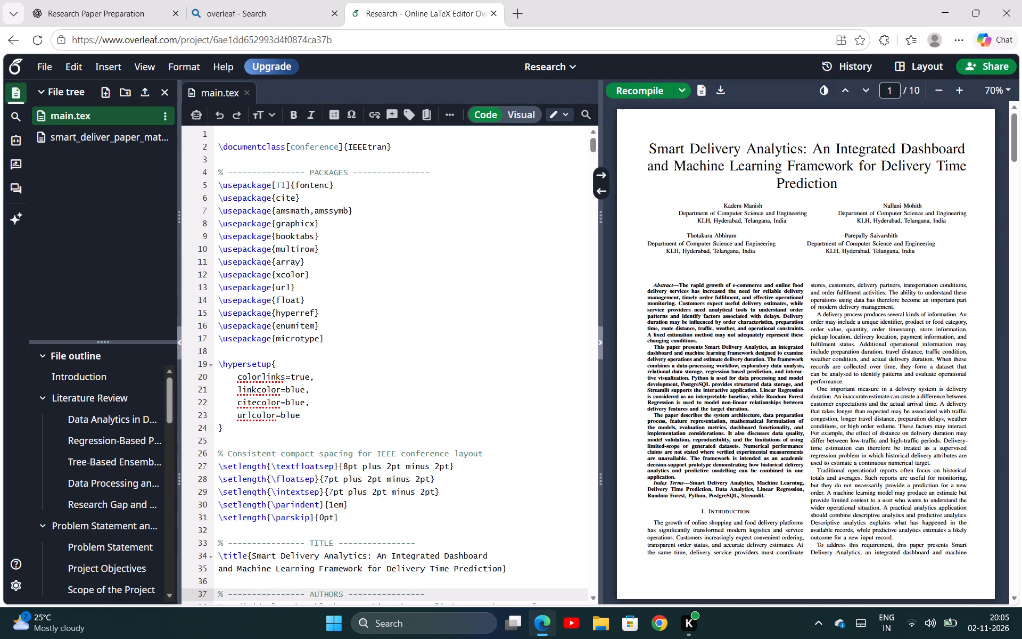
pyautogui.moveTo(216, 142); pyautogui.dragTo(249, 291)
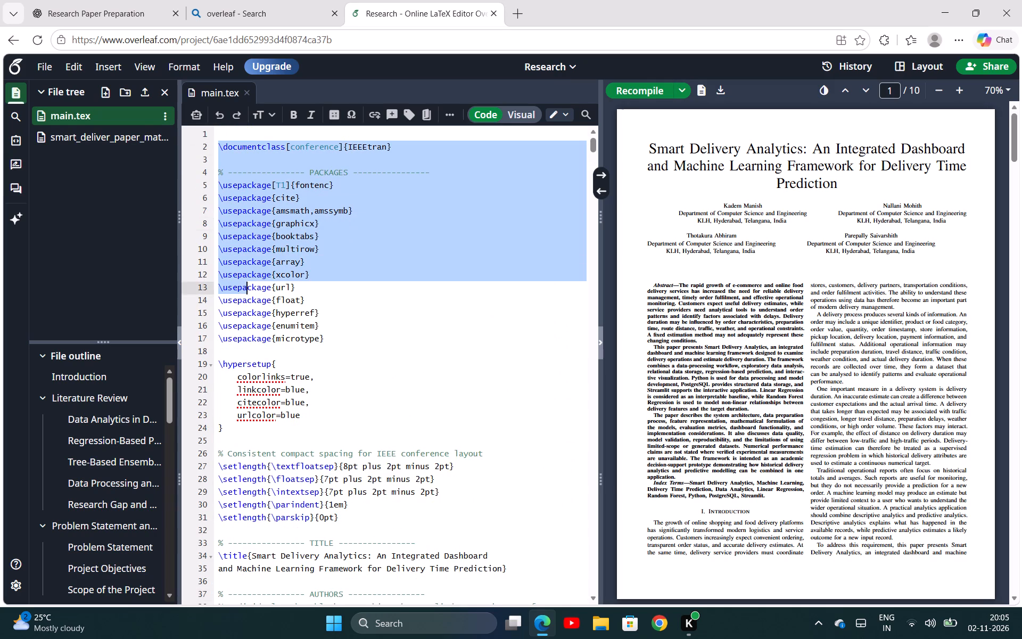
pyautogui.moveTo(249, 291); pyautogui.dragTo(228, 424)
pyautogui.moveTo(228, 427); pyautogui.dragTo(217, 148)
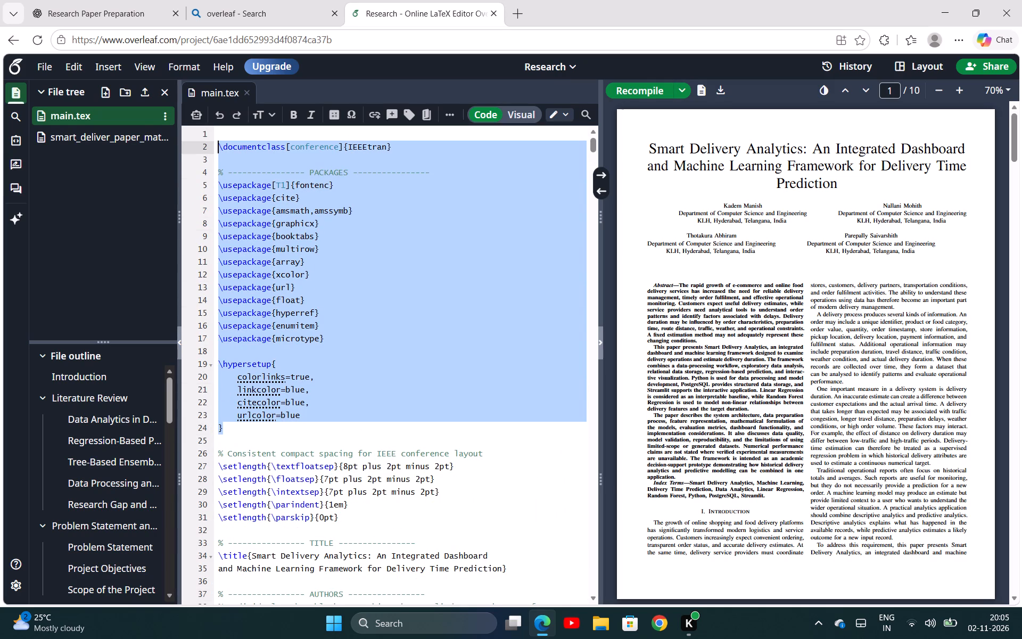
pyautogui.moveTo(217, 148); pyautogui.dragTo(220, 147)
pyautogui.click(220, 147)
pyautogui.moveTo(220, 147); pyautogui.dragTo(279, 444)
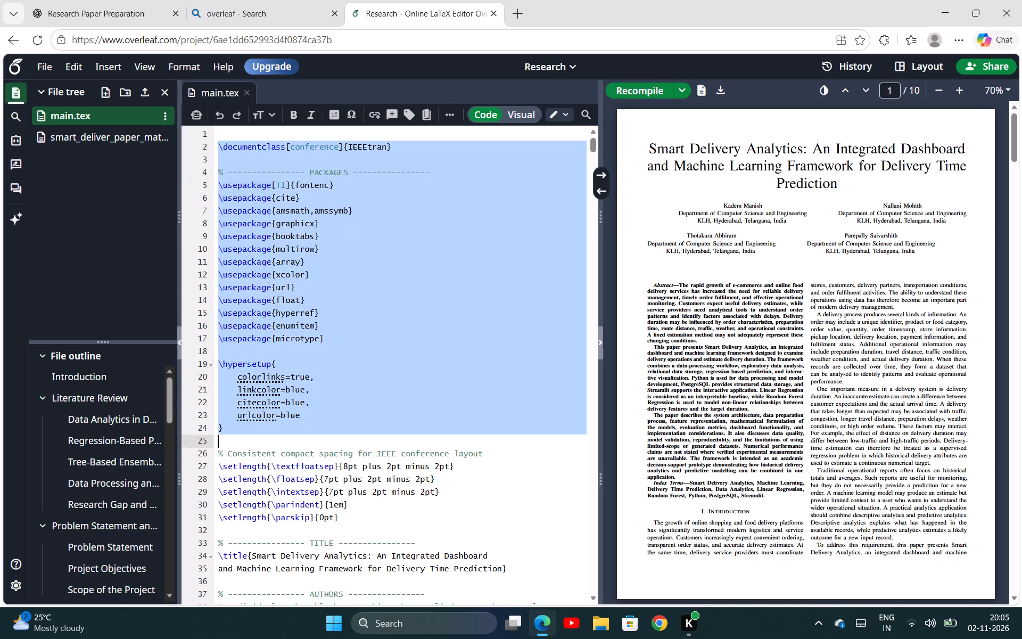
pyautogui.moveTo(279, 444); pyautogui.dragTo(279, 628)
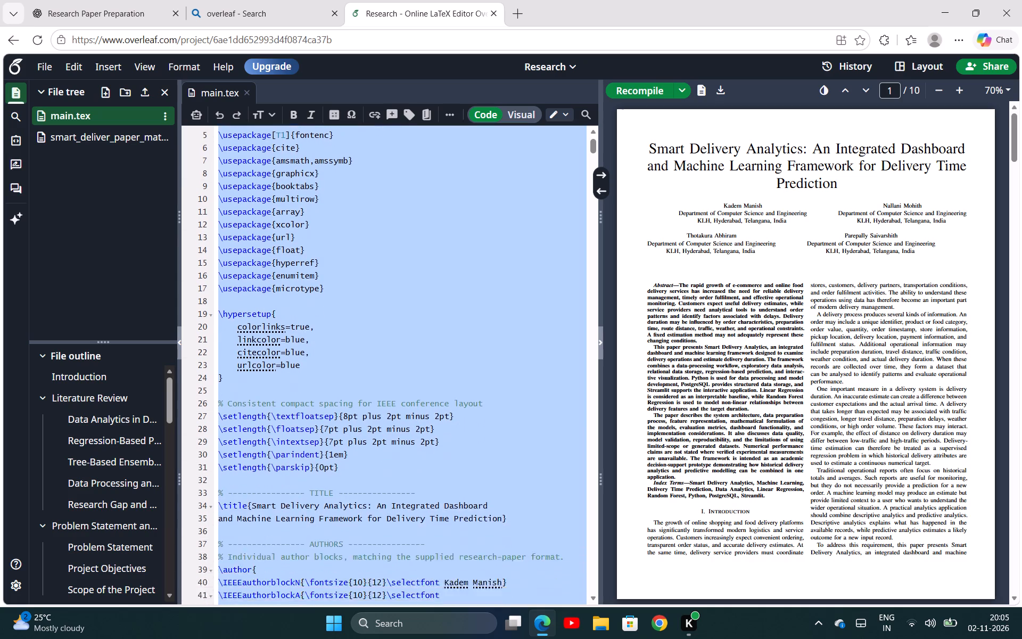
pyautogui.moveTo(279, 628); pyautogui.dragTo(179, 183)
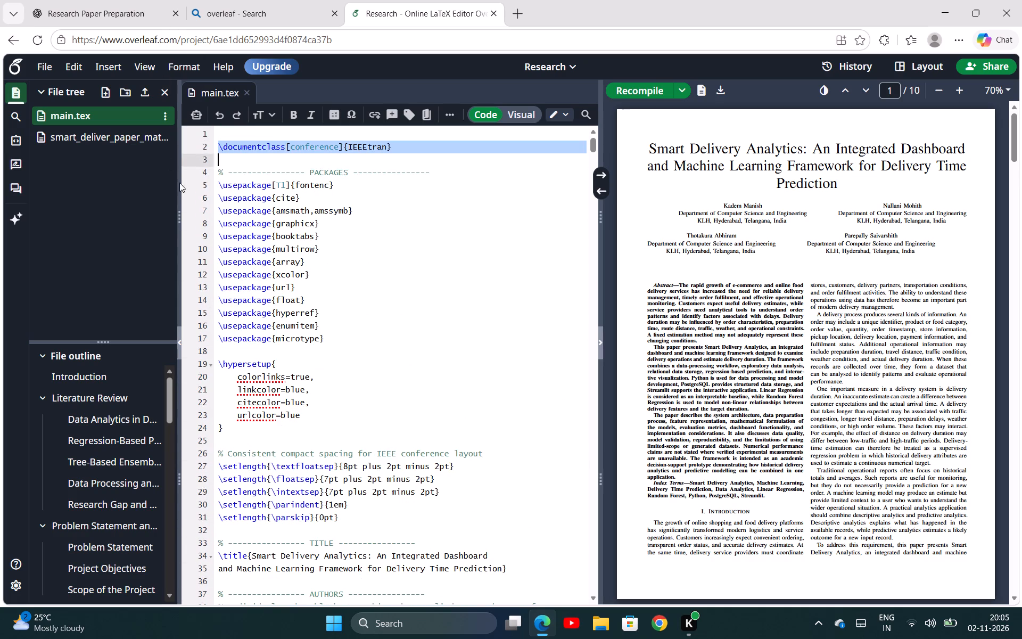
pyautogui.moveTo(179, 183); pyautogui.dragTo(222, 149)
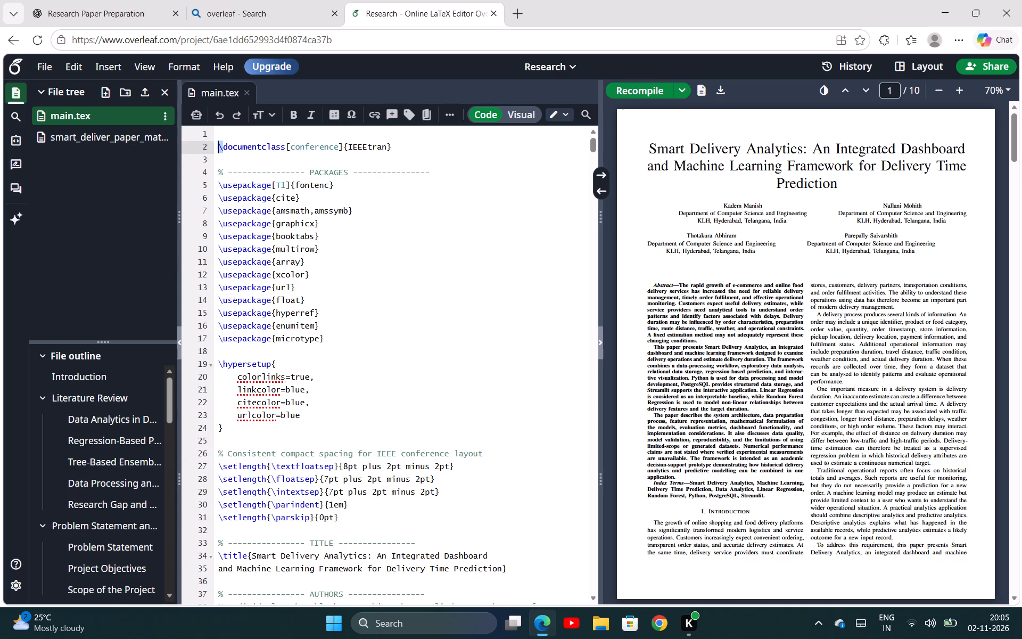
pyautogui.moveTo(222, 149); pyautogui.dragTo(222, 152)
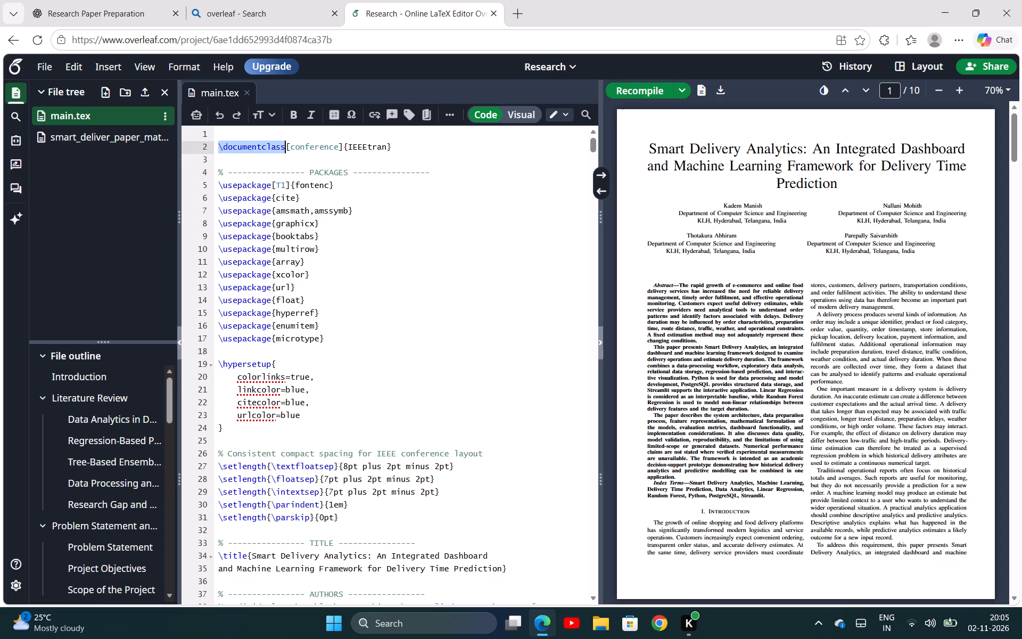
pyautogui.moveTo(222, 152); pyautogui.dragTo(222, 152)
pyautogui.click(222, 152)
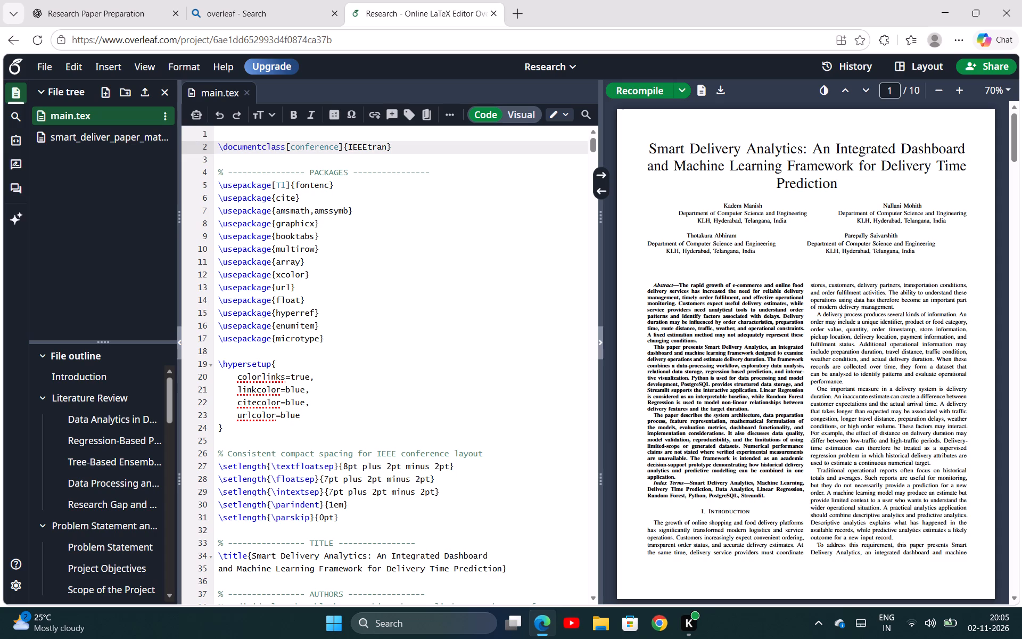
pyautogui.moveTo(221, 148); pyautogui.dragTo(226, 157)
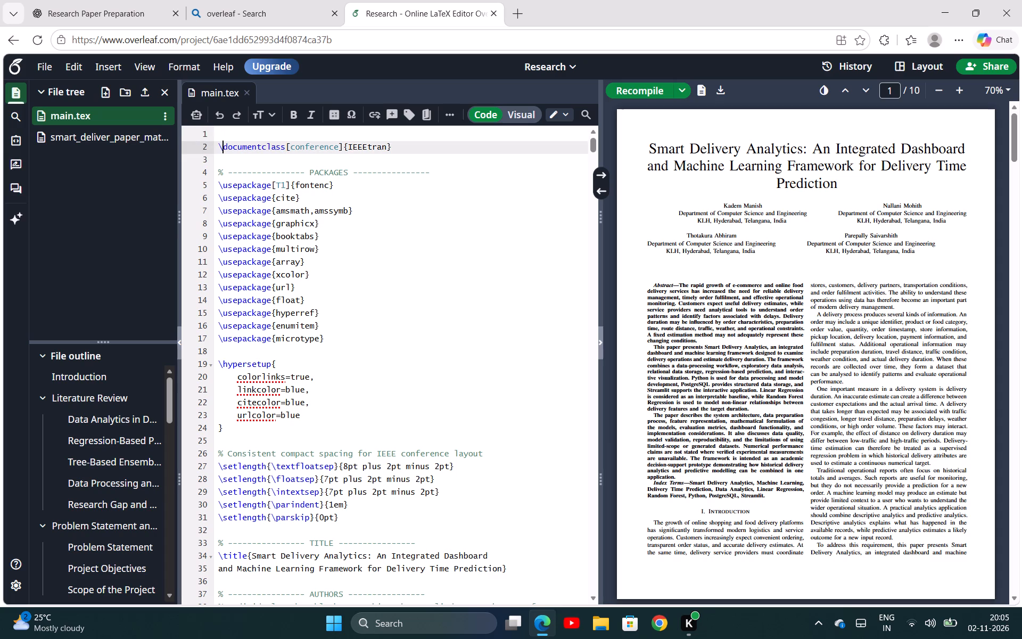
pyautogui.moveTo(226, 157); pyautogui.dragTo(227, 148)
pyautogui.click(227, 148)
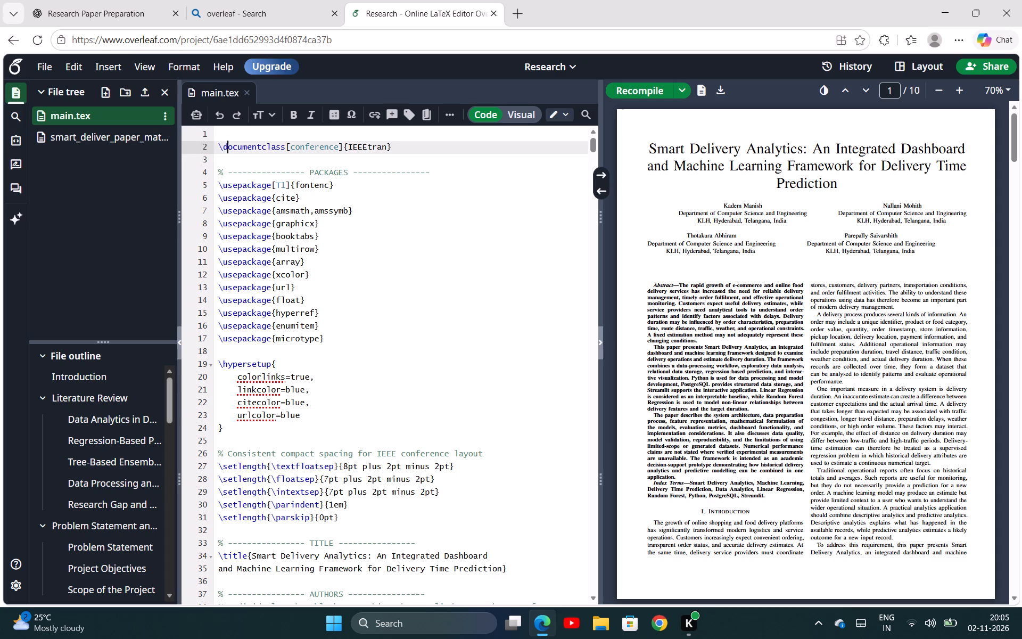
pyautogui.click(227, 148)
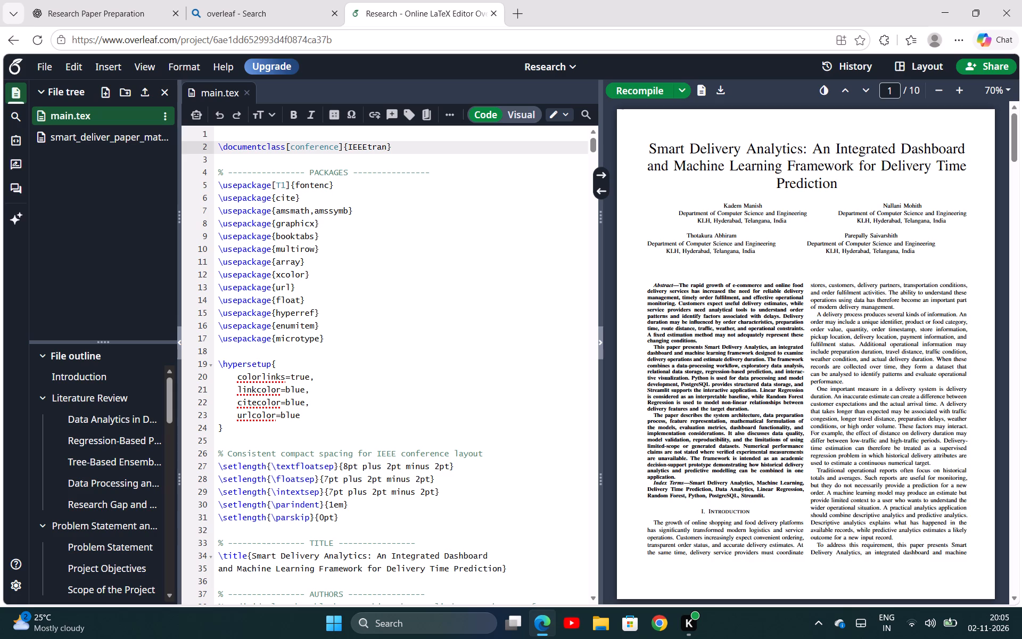
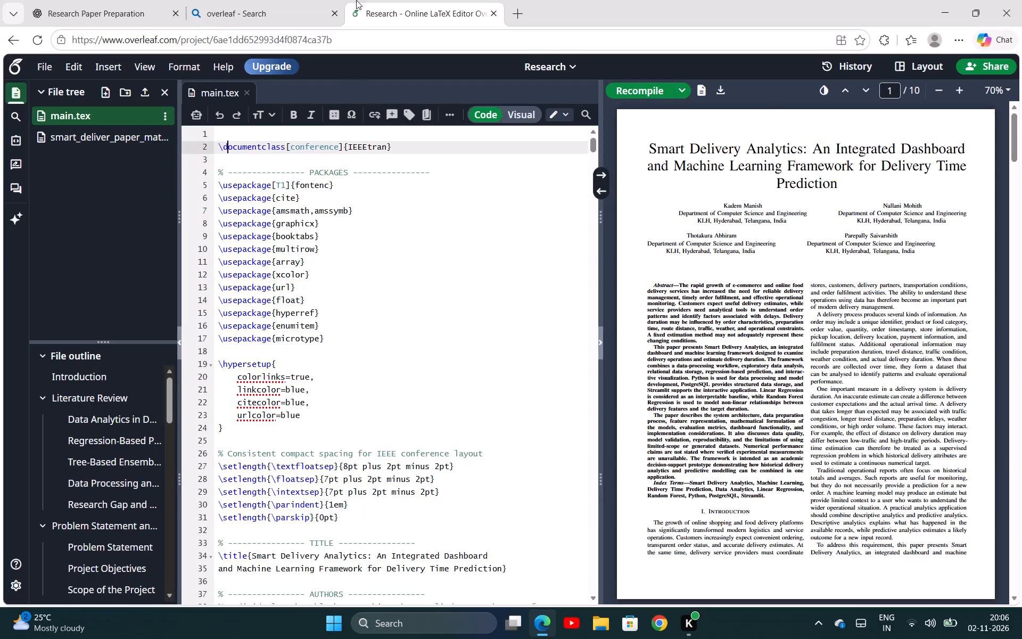
# Open a new blank browser tab and launch Google Chrome.
pyautogui.click(515, 13)
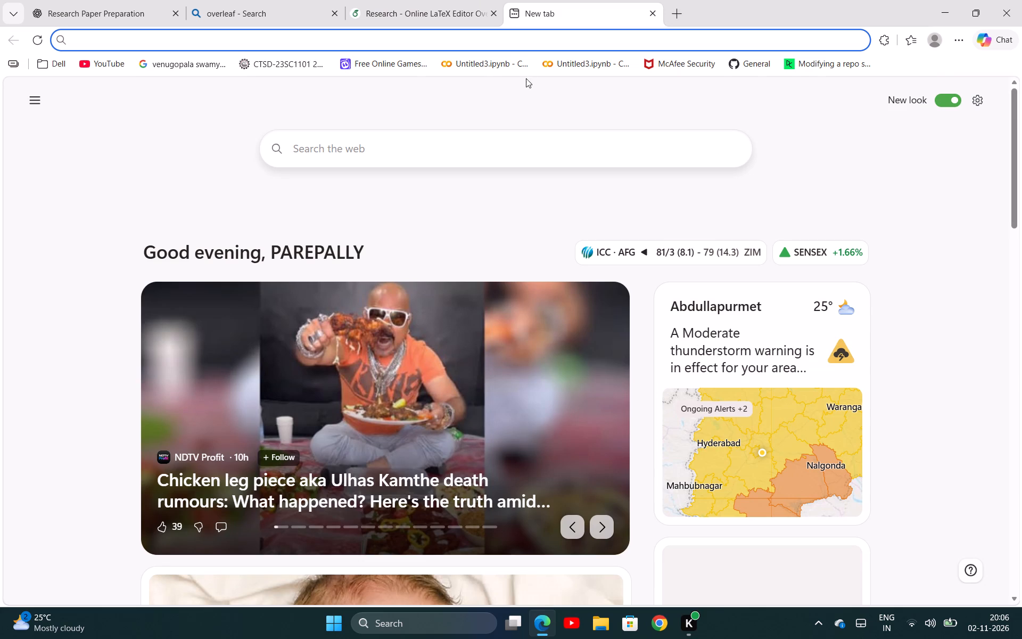
pyautogui.click(661, 627)
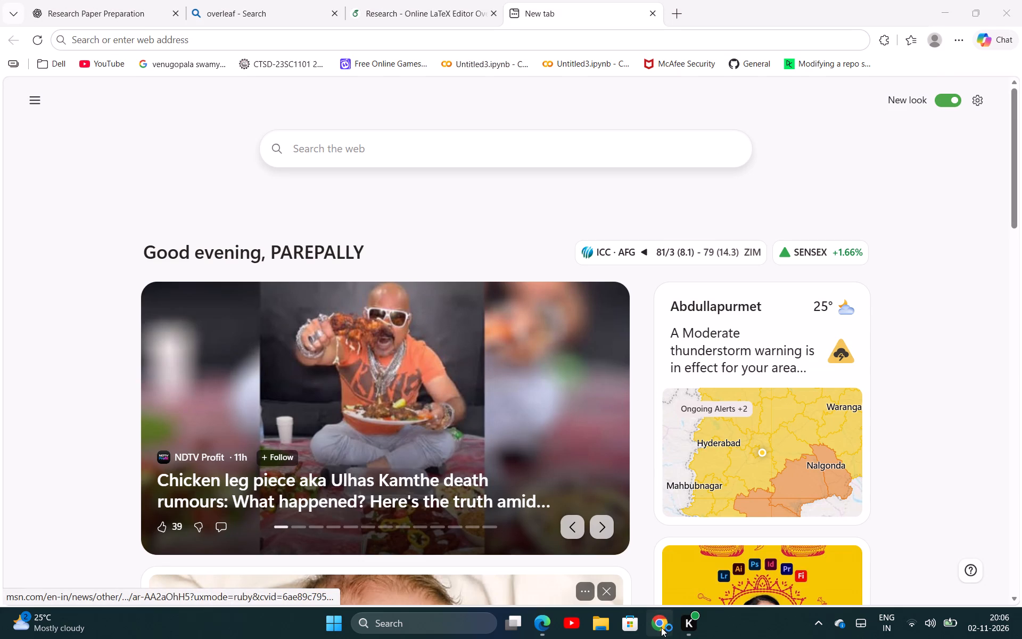
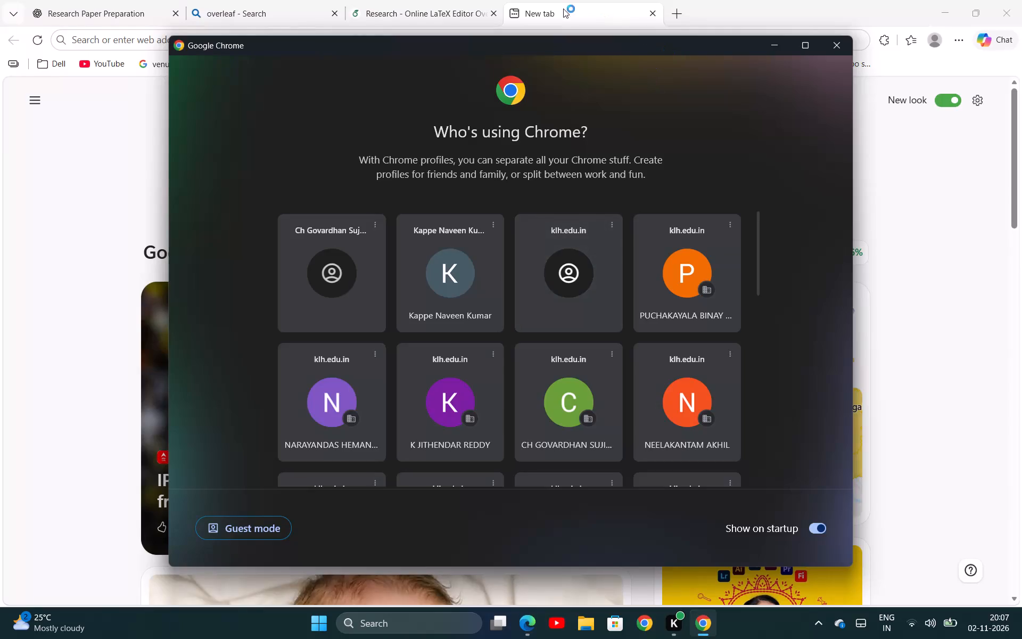
# Return to the Overleaf Research project and review the title and author block code in main.tex.
pyautogui.click(460, 0)
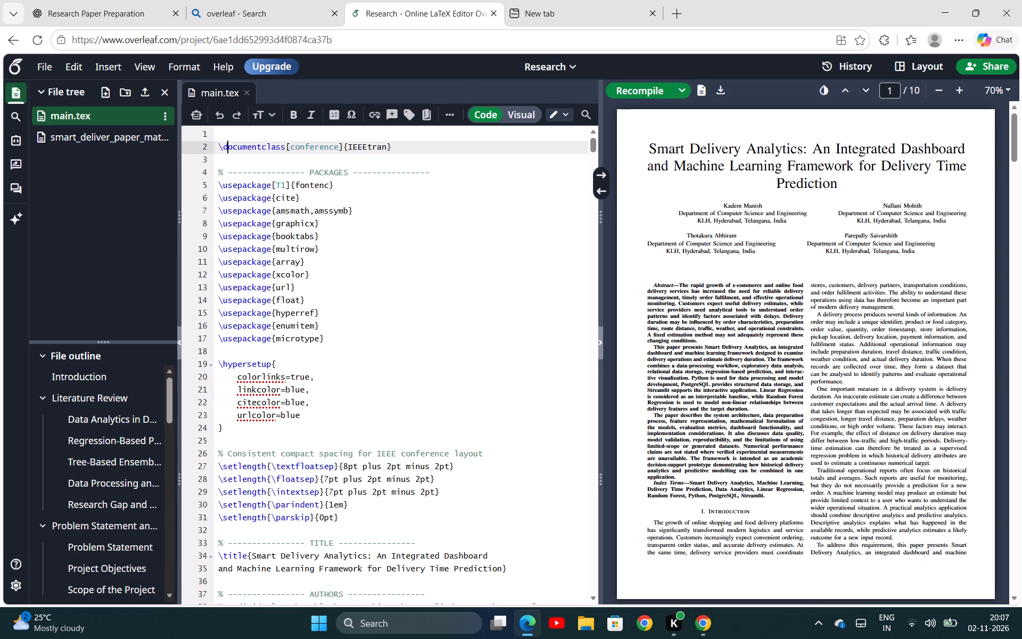
pyautogui.scroll(-1, 465, 245)
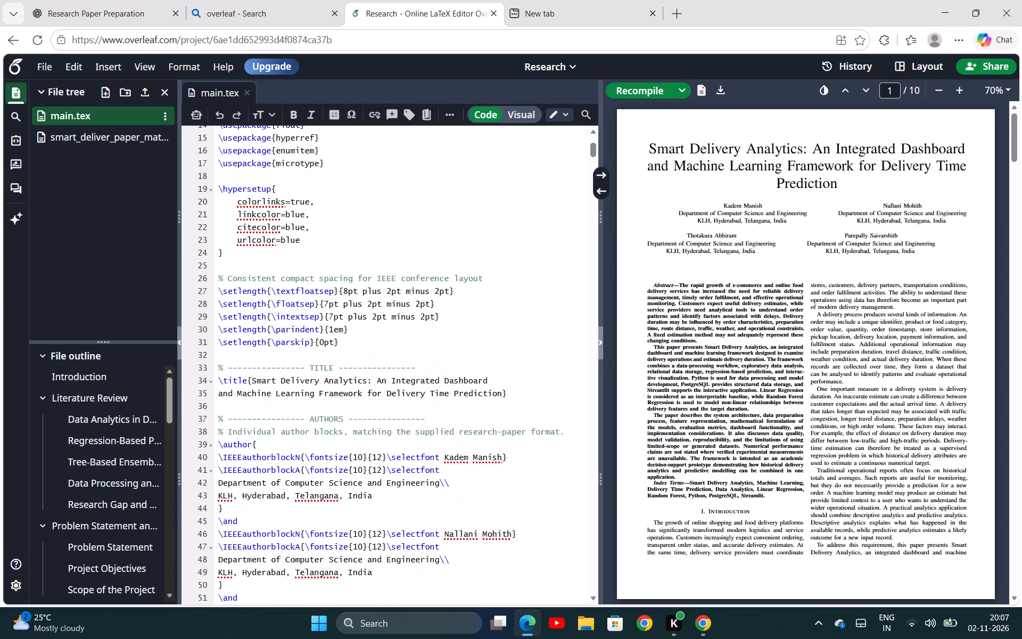
pyautogui.scroll(-2, 465, 245)
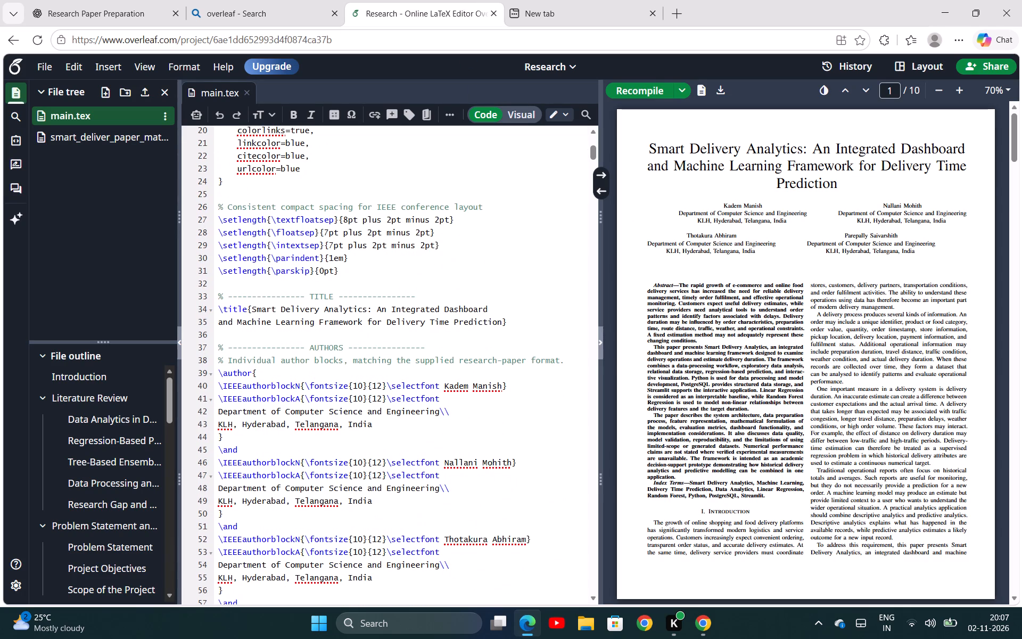
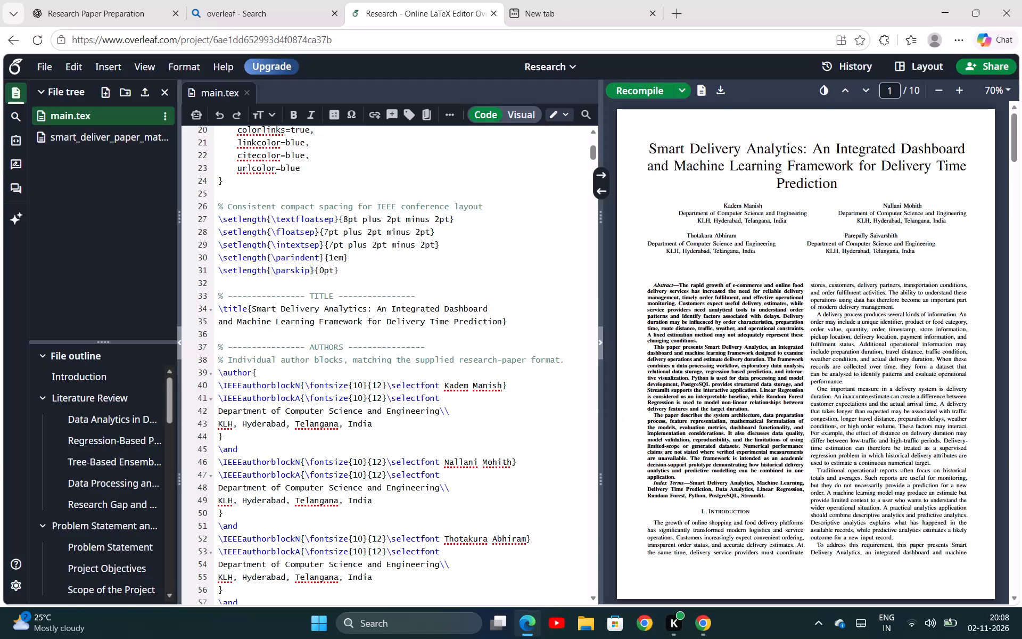
# Review the compiled paper from the title page to the data preprocessing section, and check the author block alignment on page 1.
pyautogui.scroll(-1, 688, 458)
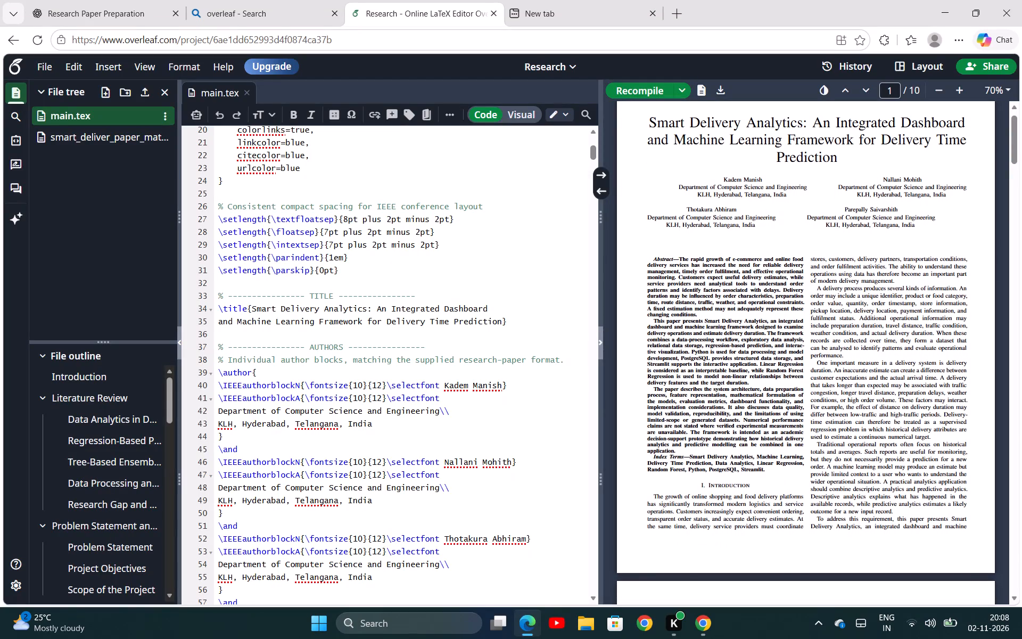
pyautogui.scroll(-1, 688, 458)
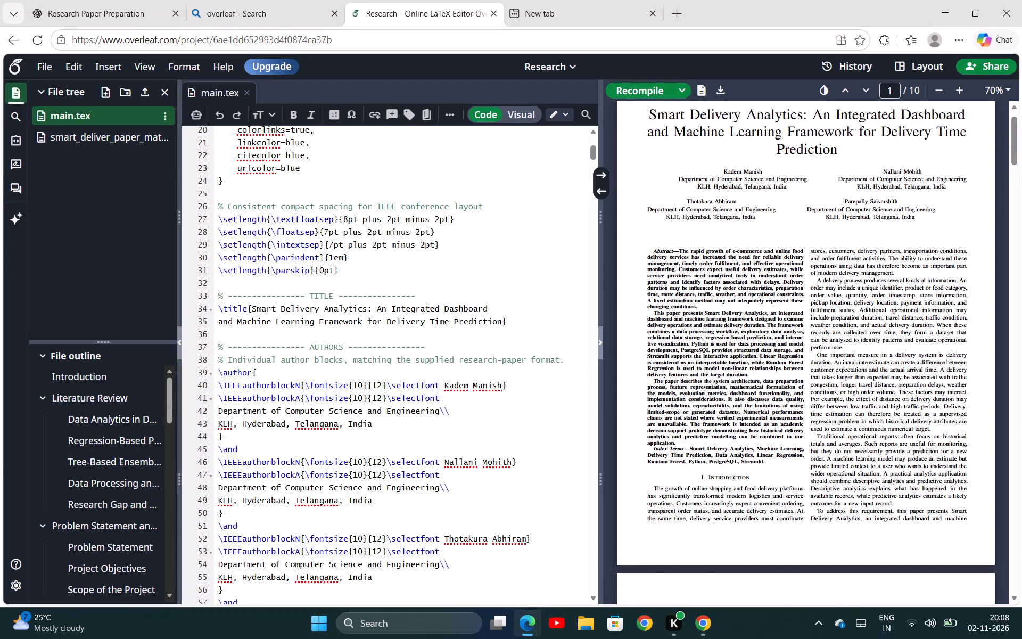
pyautogui.scroll(-1, 688, 458)
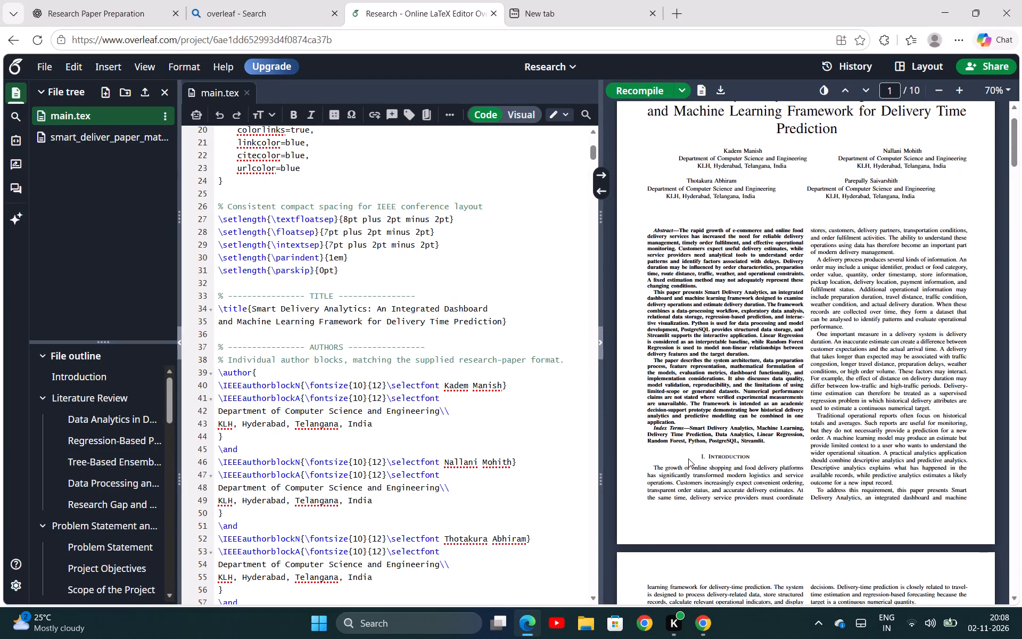
pyautogui.scroll(-1, 803, 494)
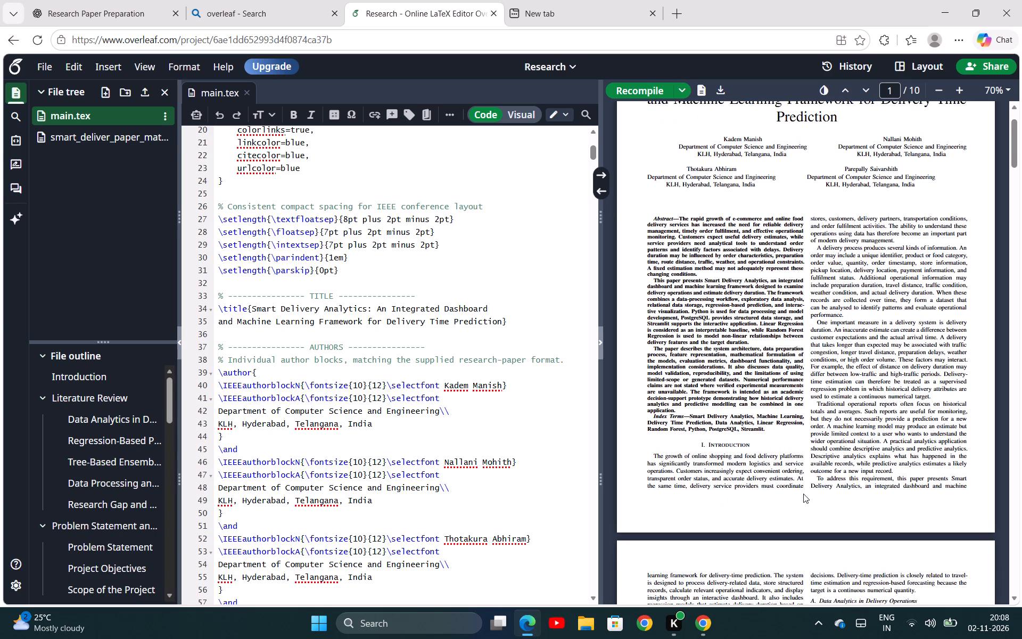
pyautogui.scroll(-1, 803, 494)
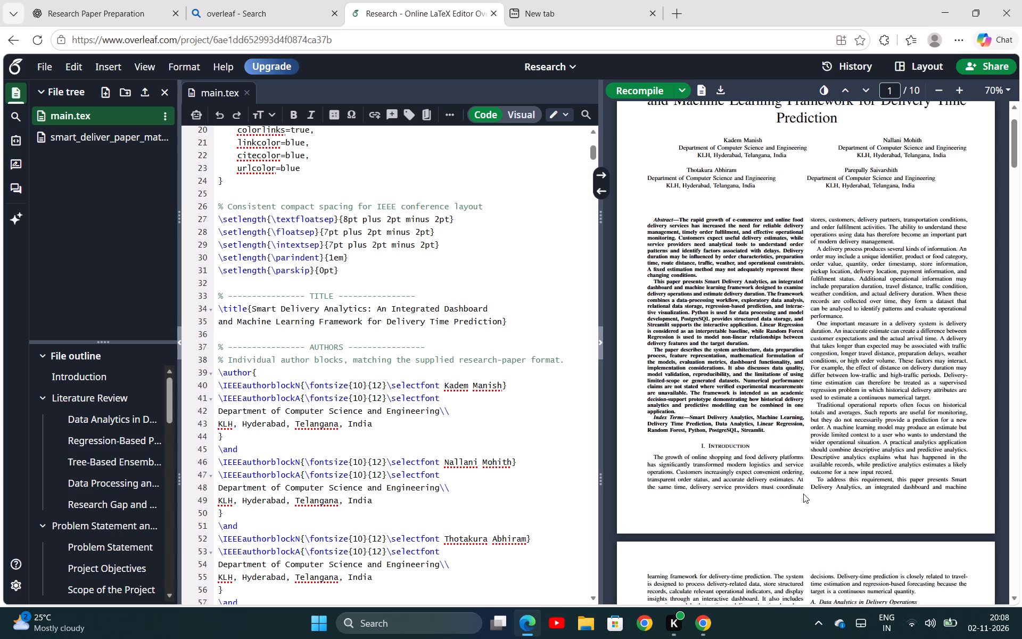
pyautogui.scroll(-1, 803, 494)
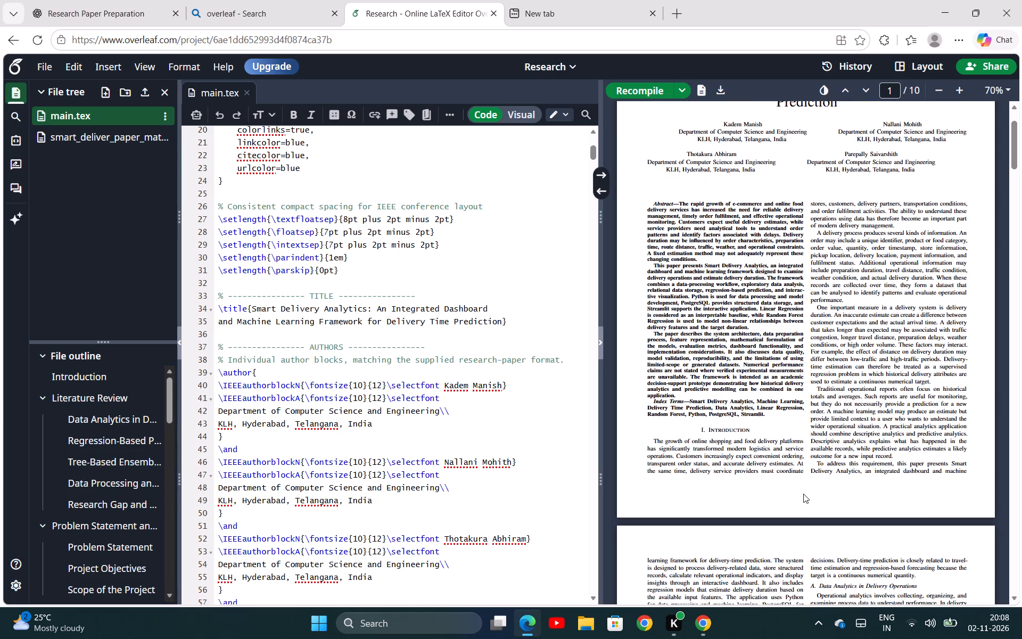
pyautogui.scroll(-1, 803, 494)
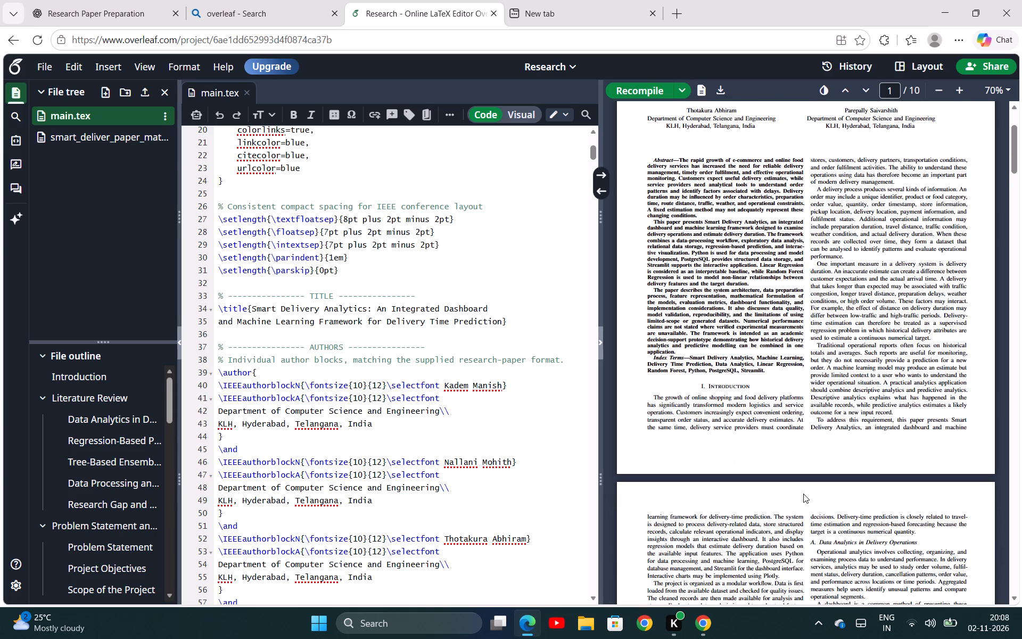
pyautogui.scroll(-1, 803, 494)
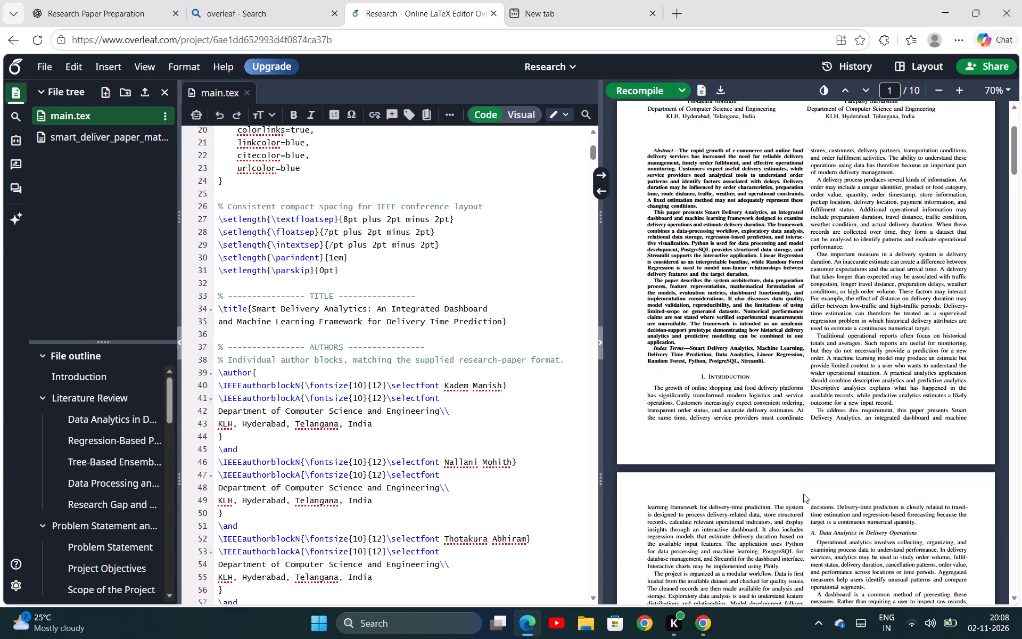
pyautogui.scroll(-1, 803, 494)
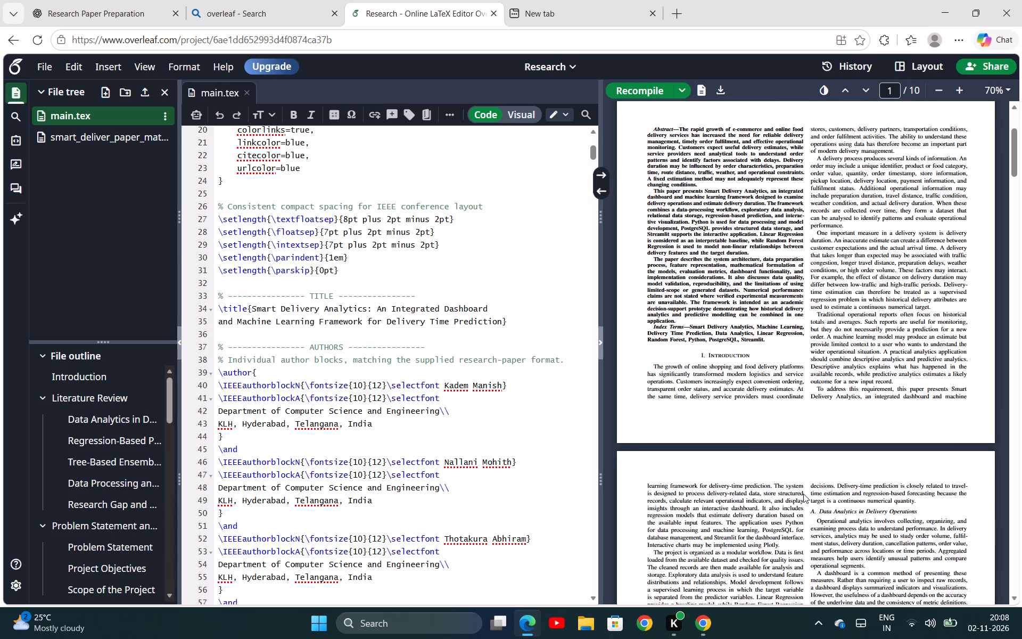
pyautogui.scroll(-1, 803, 494)
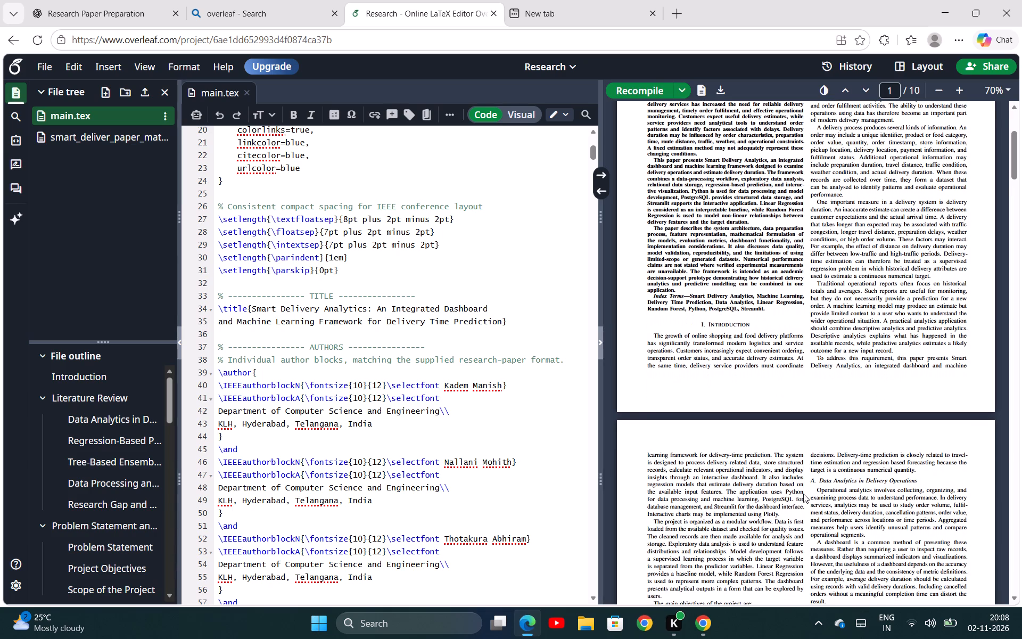
pyautogui.scroll(-1, 803, 494)
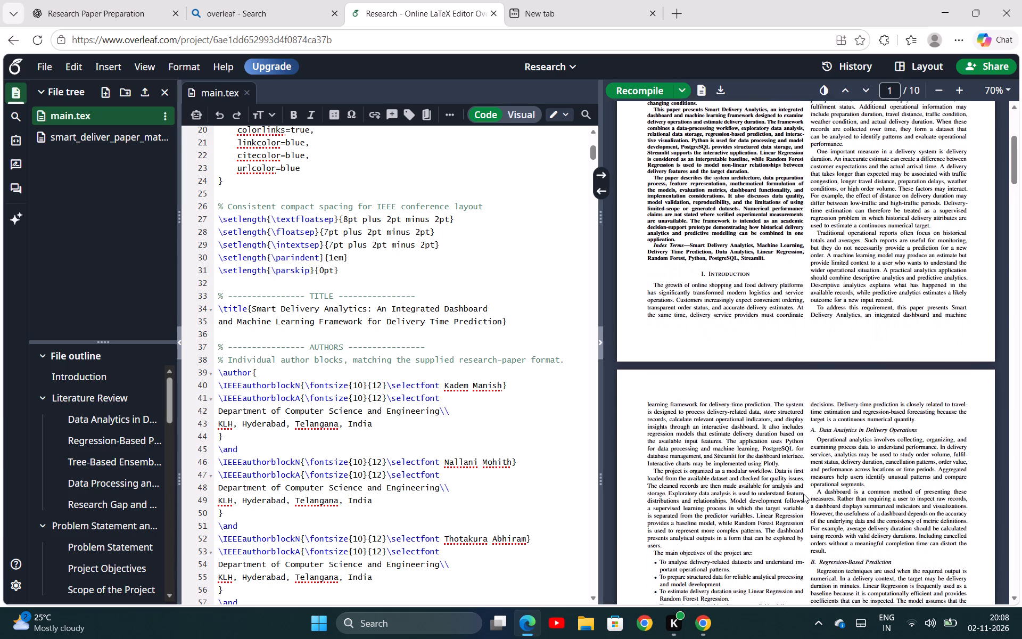
pyautogui.scroll(-1, 803, 494)
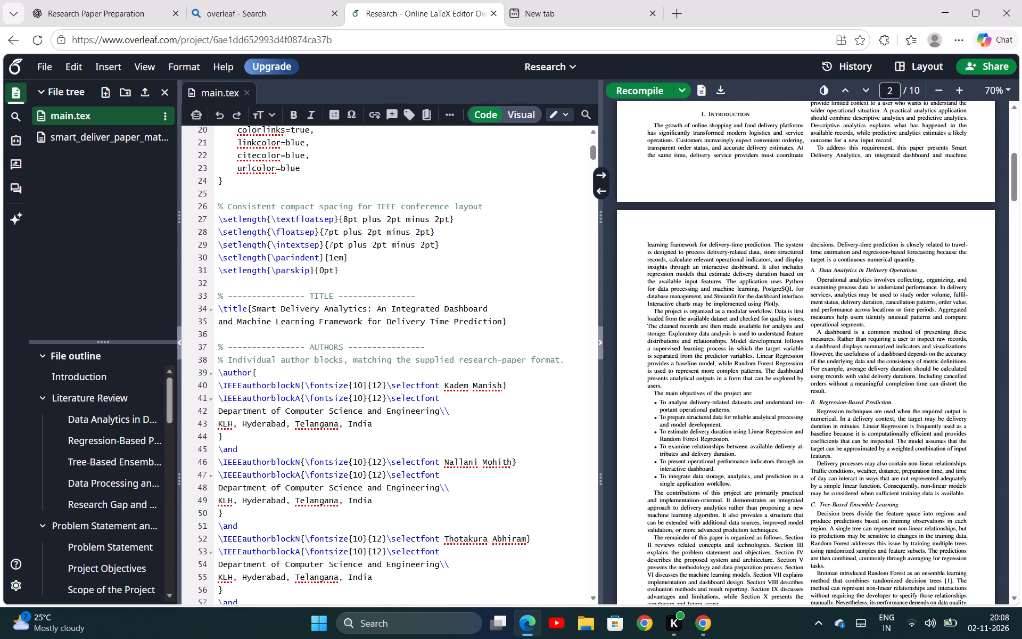
pyautogui.scroll(-1, 784, 411)
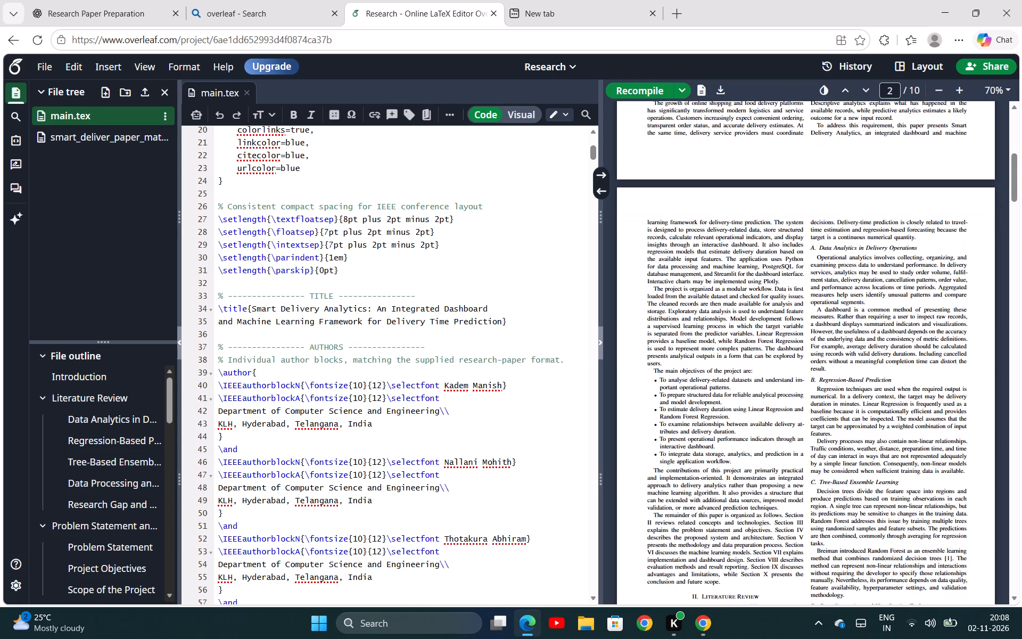
pyautogui.scroll(-1, 784, 411)
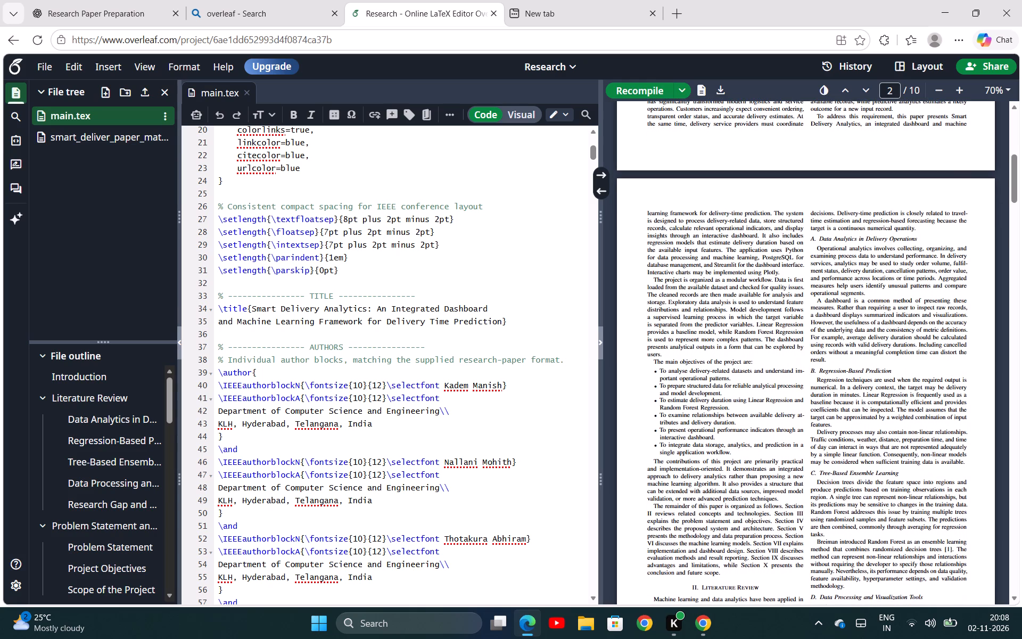
pyautogui.scroll(-1, 784, 411)
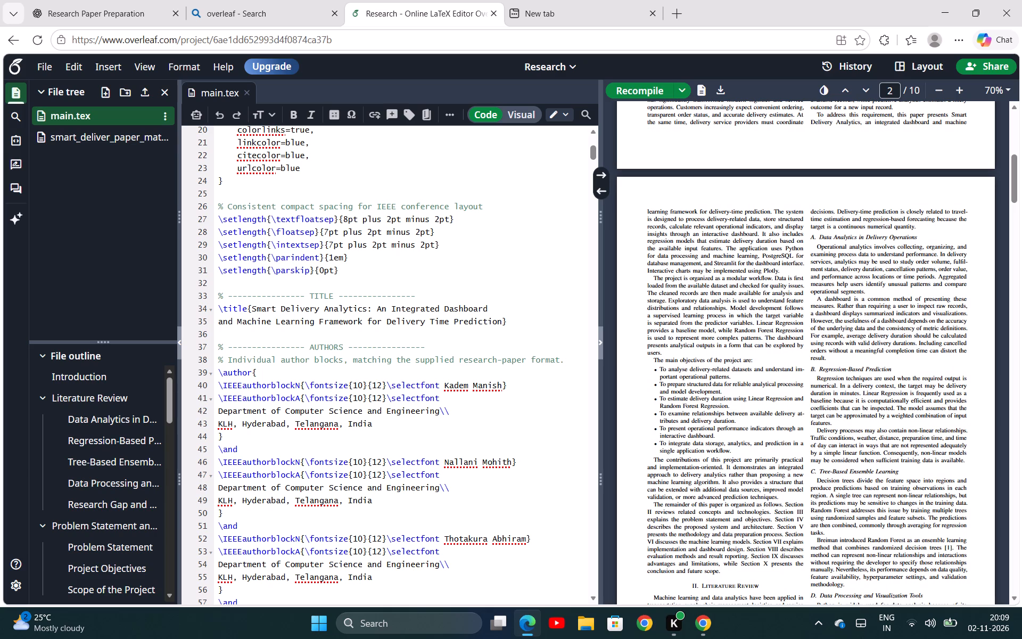
pyautogui.scroll(-2, 784, 411)
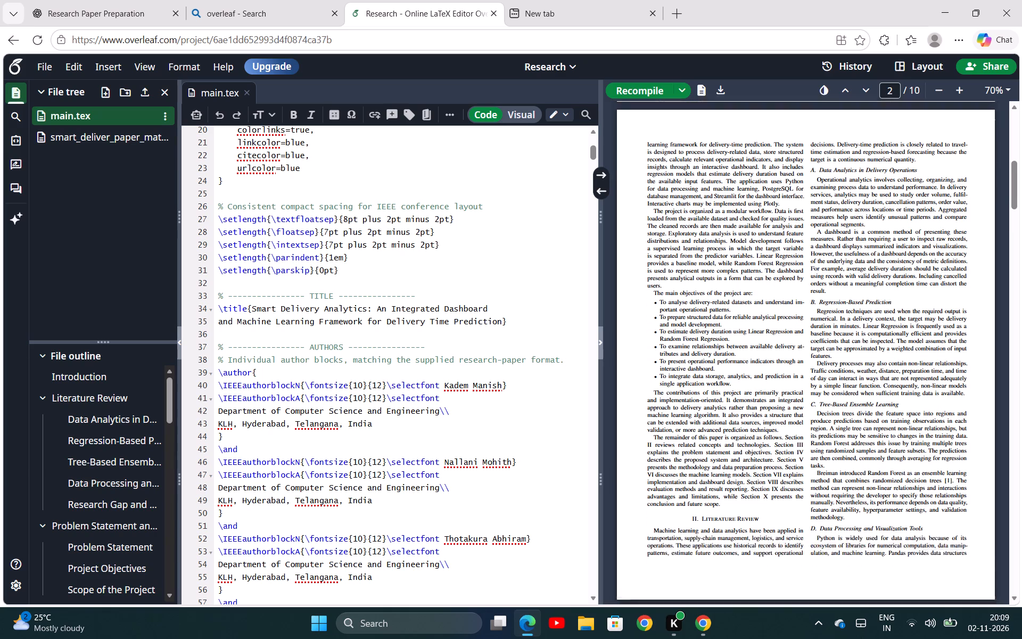
pyautogui.scroll(-5, 784, 411)
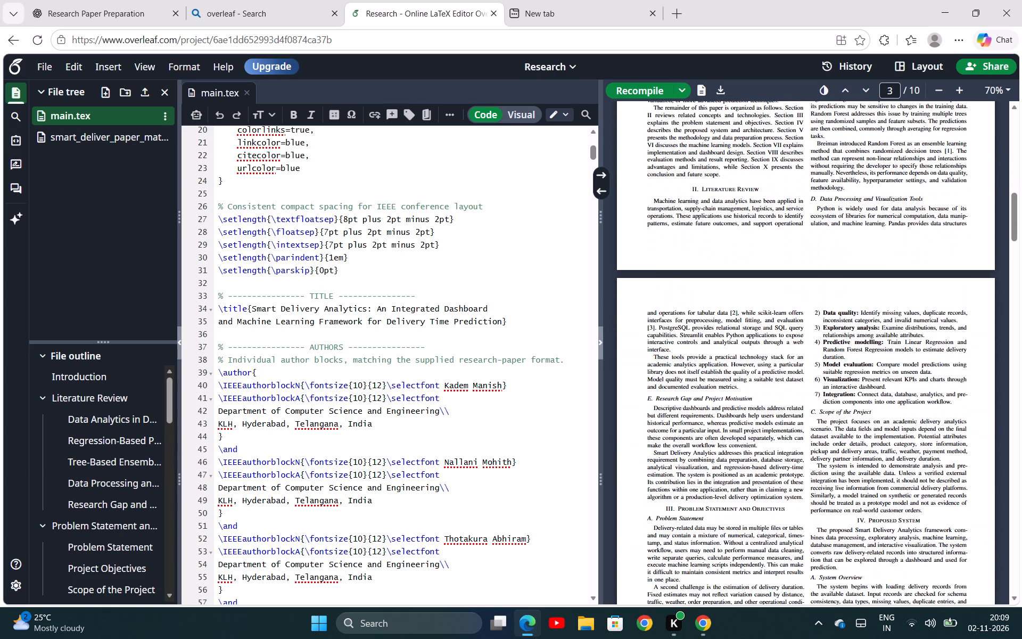
pyautogui.scroll(-4, 784, 411)
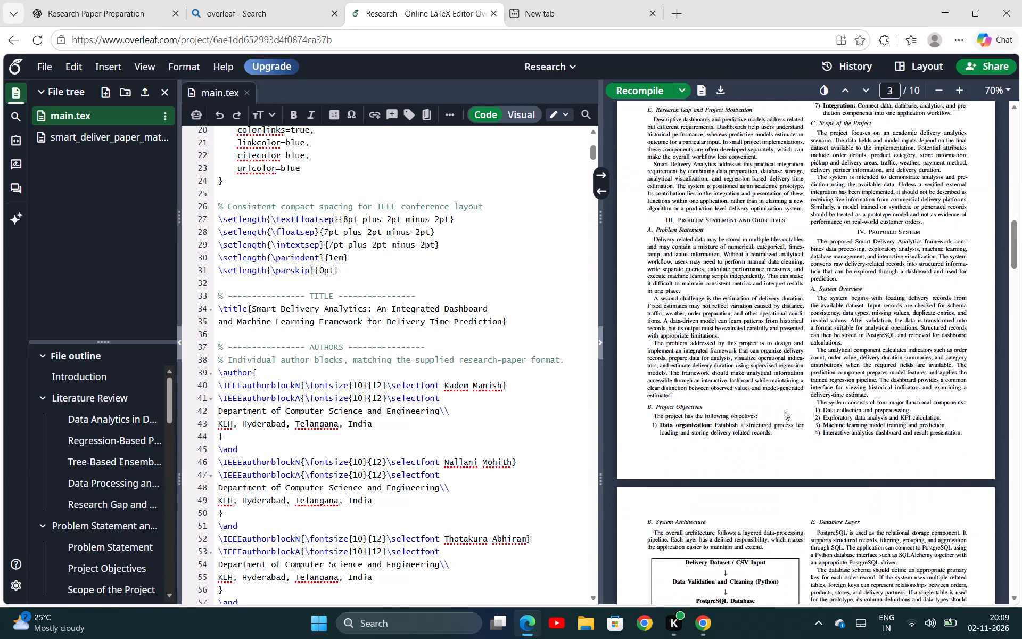
pyautogui.scroll(-6, 784, 411)
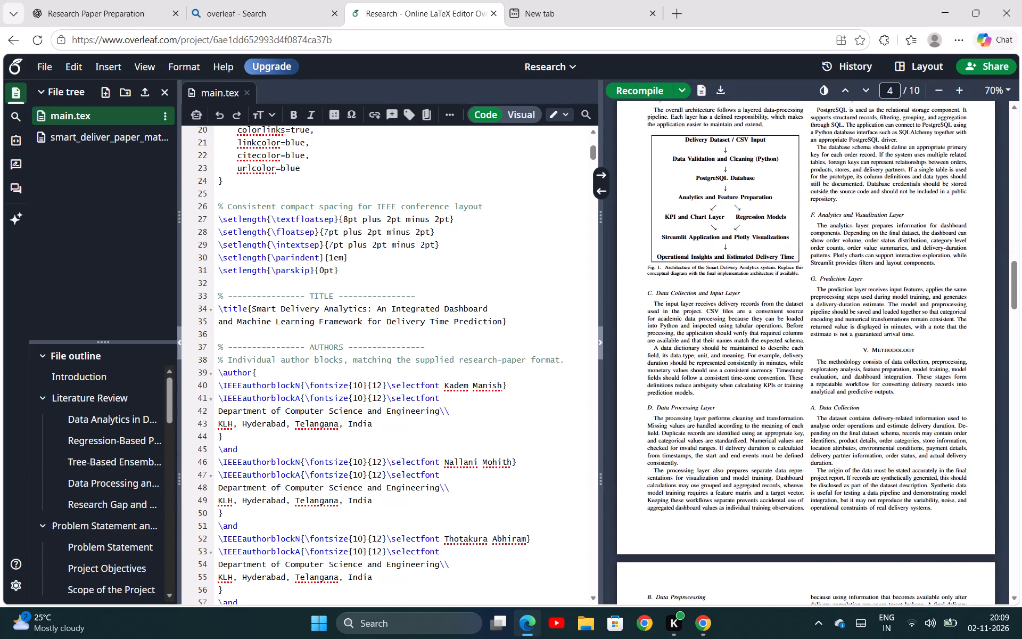
pyautogui.scroll(-4, 784, 411)
pyautogui.scroll(1, 784, 411)
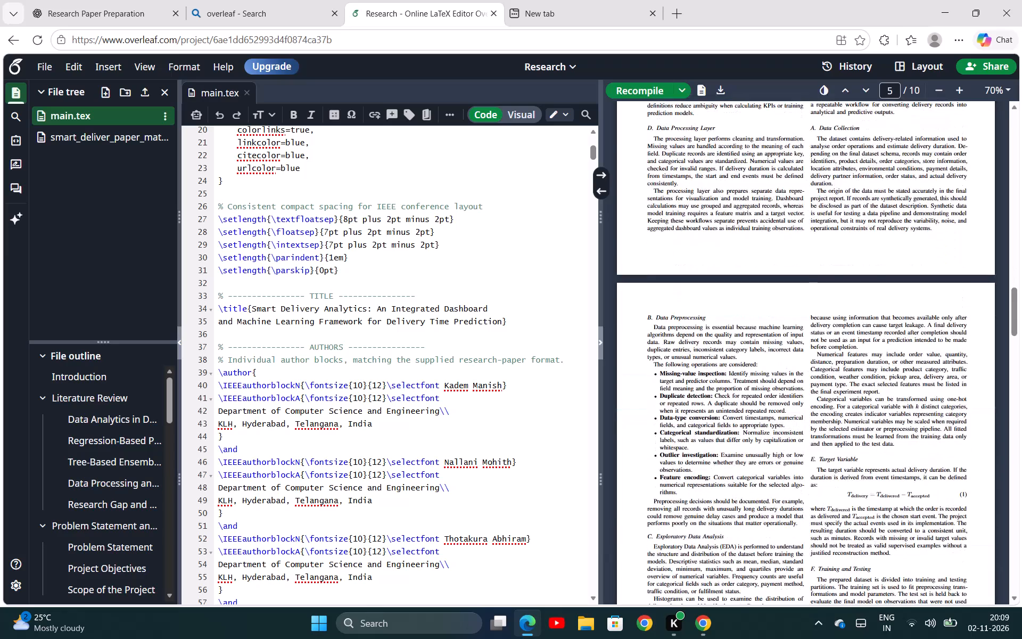
pyautogui.scroll(18, 784, 411)
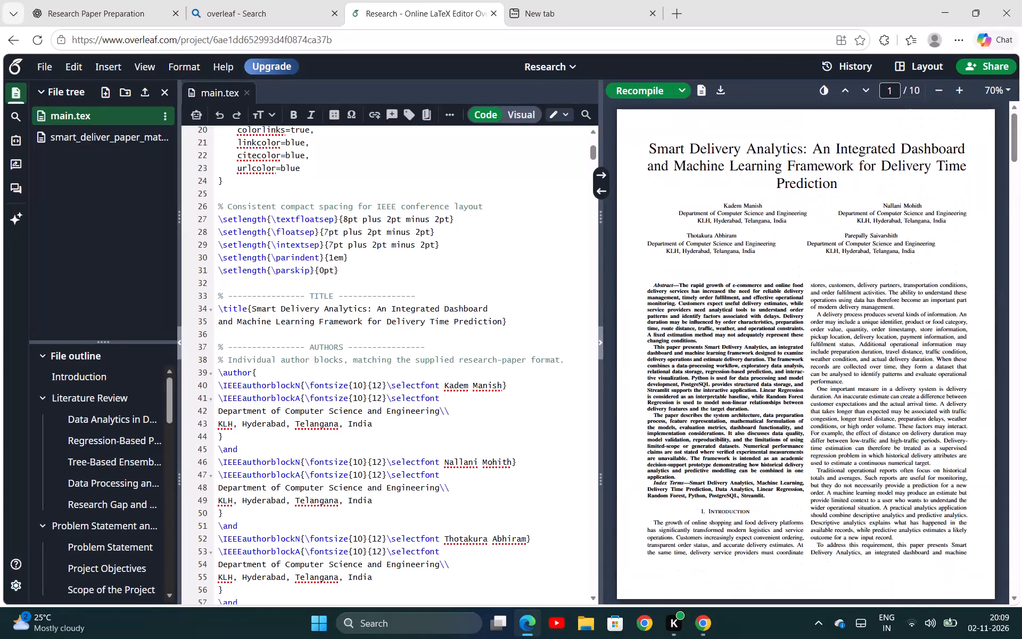
pyautogui.click(680, 208)
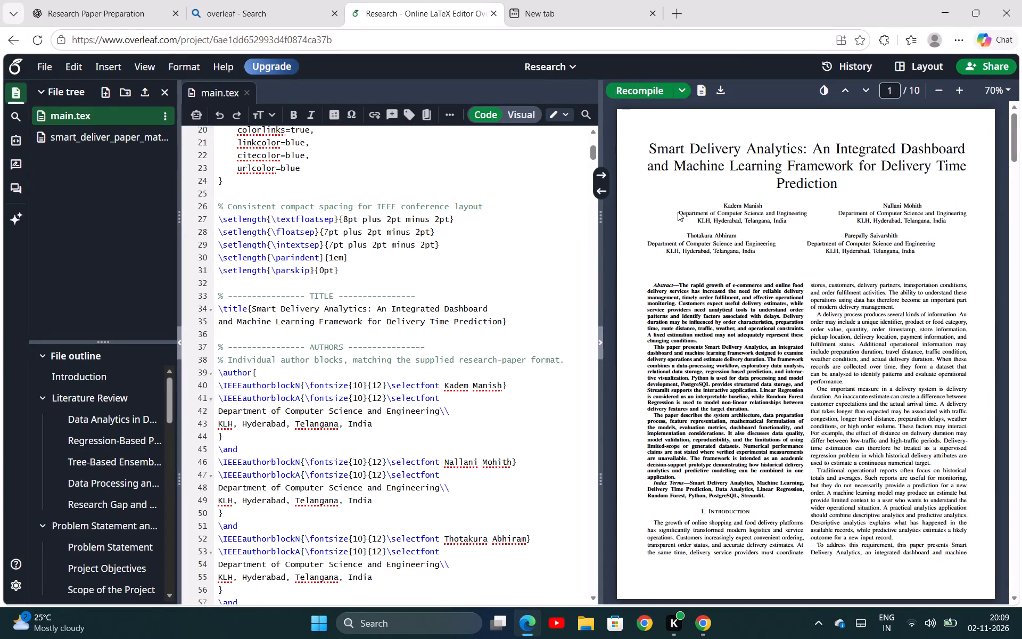
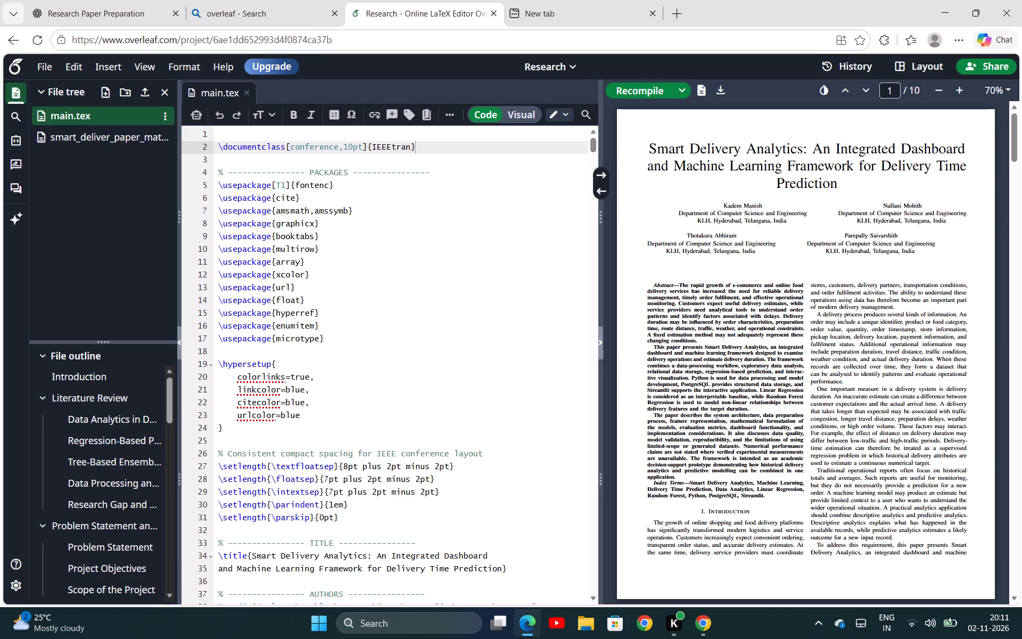
pyautogui.scroll(-3, 433, 281)
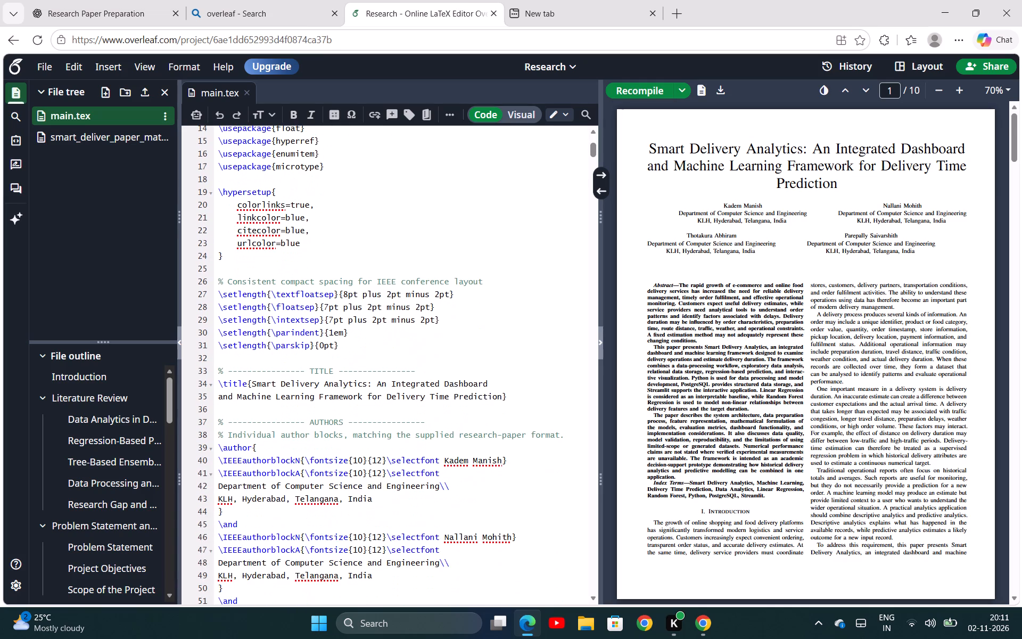
pyautogui.scroll(-2, 433, 281)
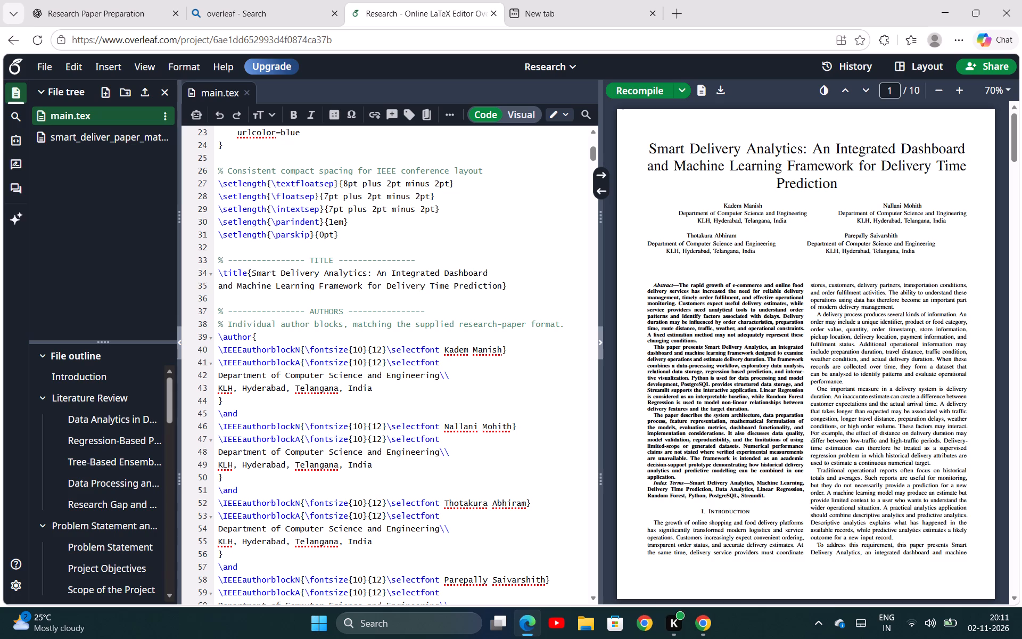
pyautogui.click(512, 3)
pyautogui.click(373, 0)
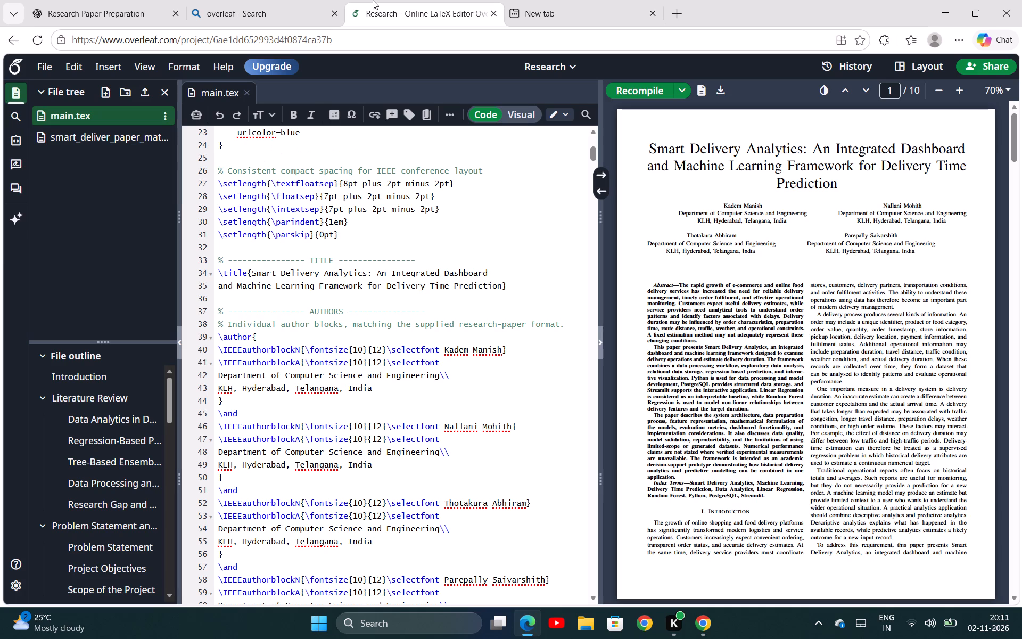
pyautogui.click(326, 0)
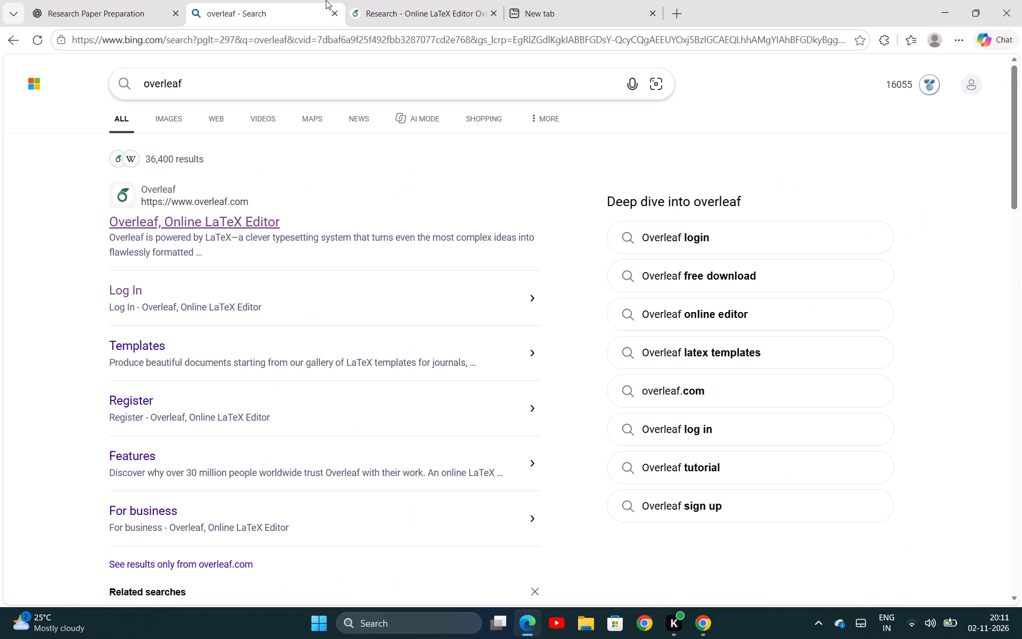
# Review the compiled paper in Overleaf from the title page to the references, checking layout, figures, tables and equations, and return to page 1.
pyautogui.click(368, 0)
pyautogui.scroll(-3, 623, 250)
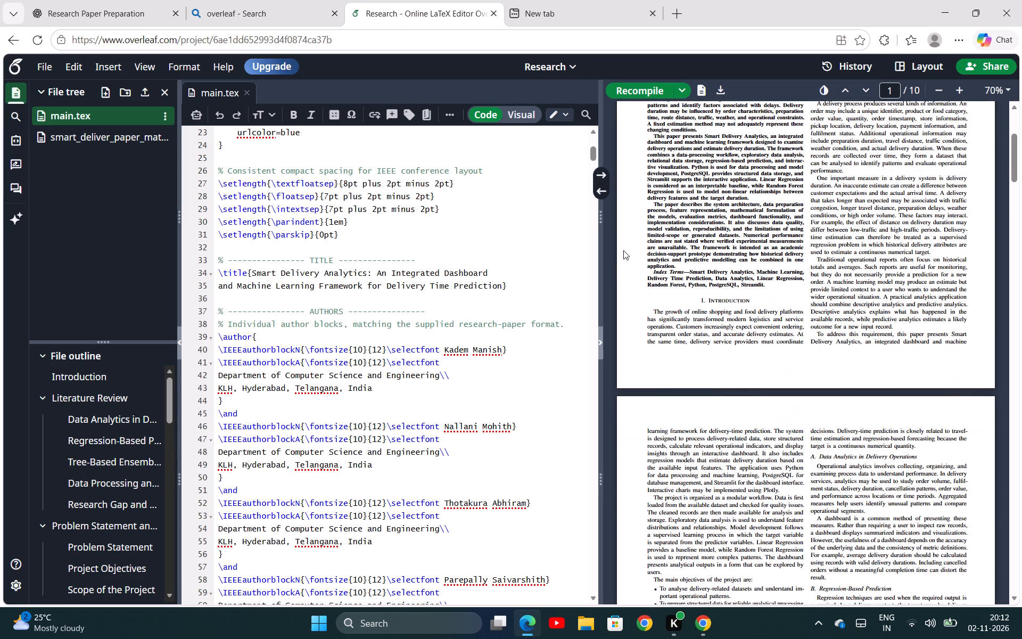
pyautogui.scroll(-2, 623, 250)
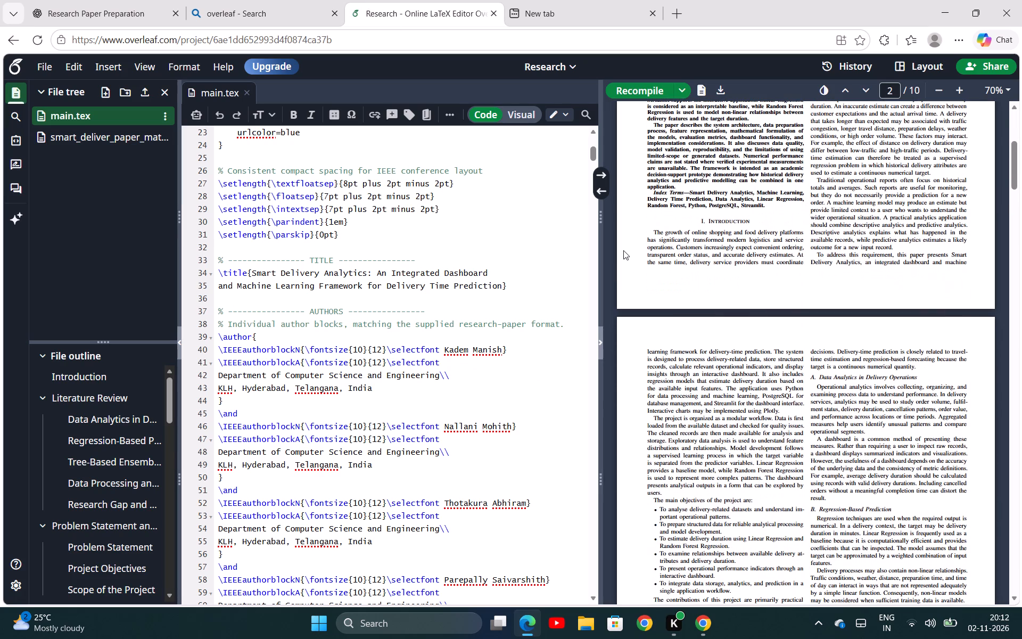
pyautogui.scroll(-1, 623, 250)
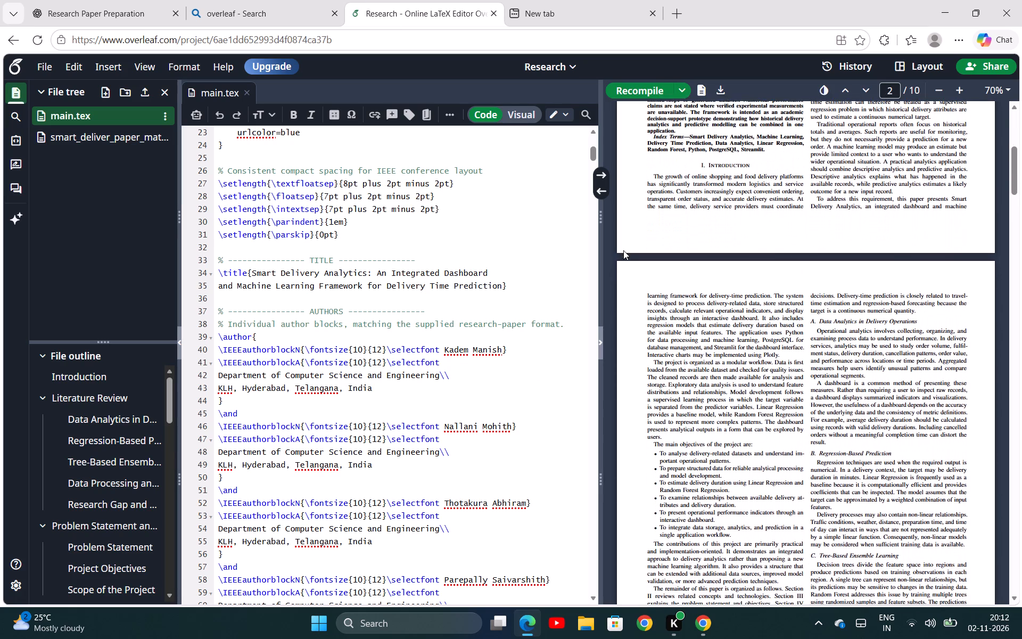
pyautogui.scroll(-3, 623, 250)
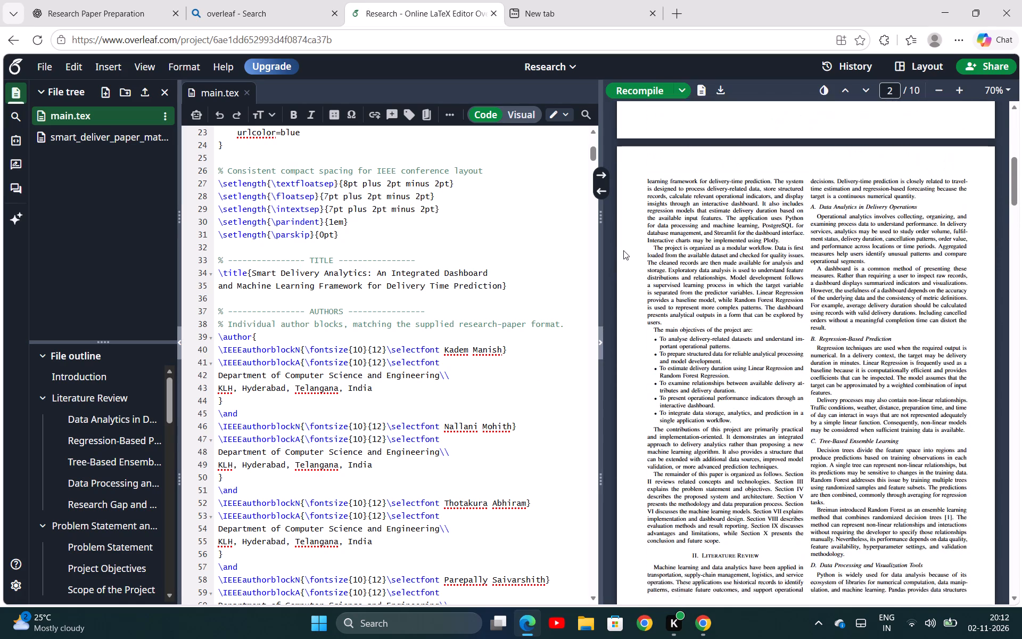
pyautogui.scroll(-2, 623, 250)
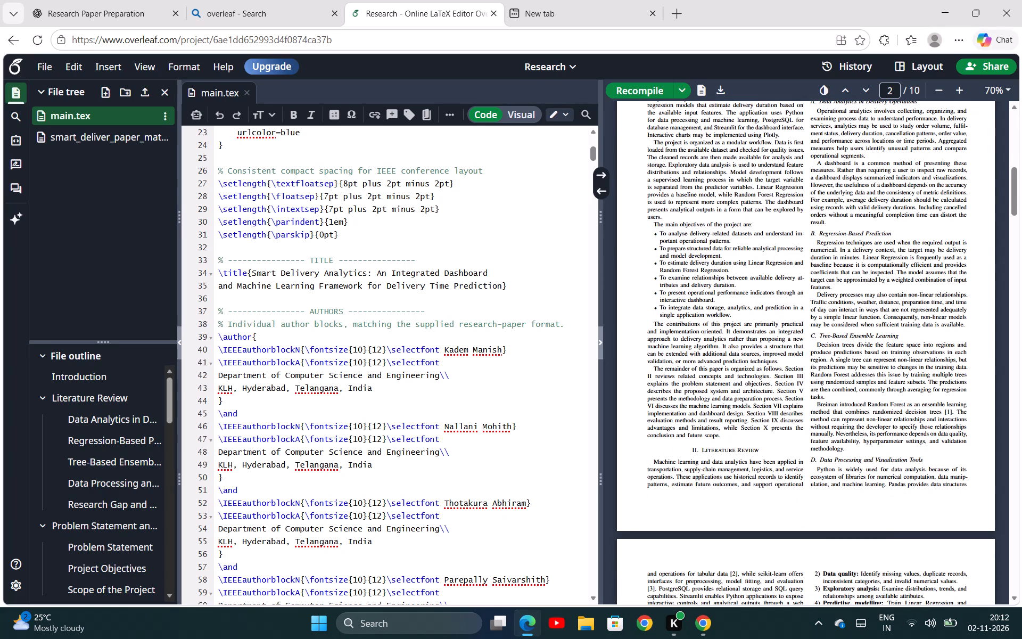
pyautogui.scroll(-2, 784, 339)
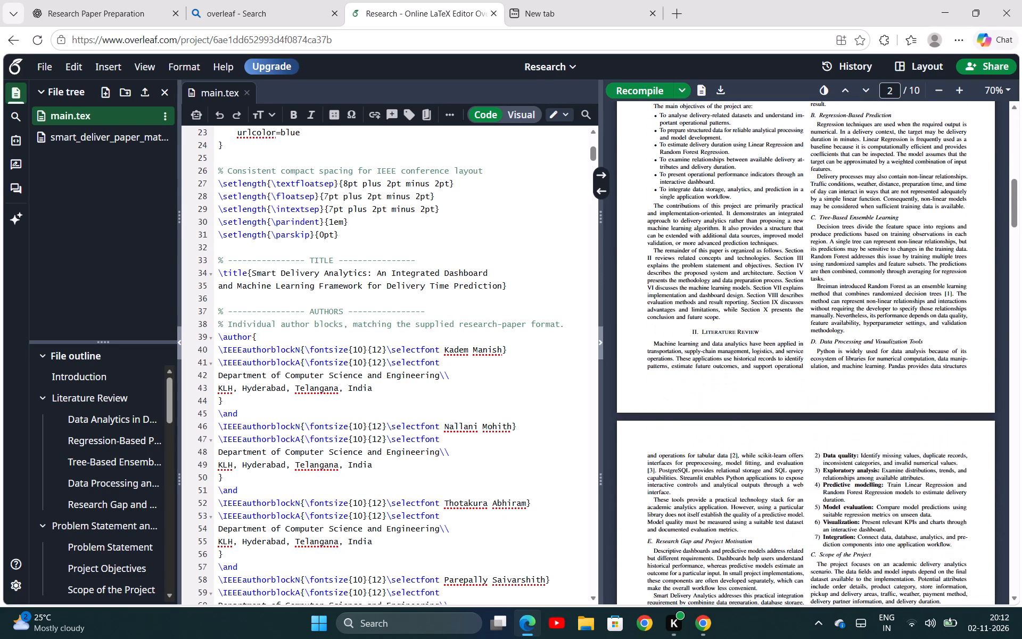
pyautogui.scroll(-3, 784, 339)
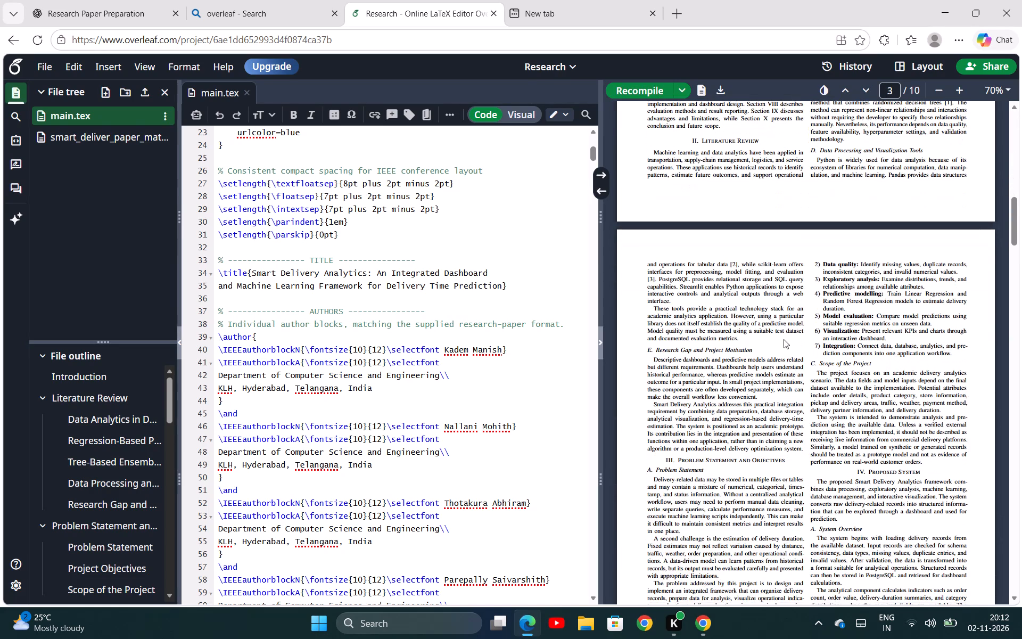
pyautogui.scroll(-2, 784, 339)
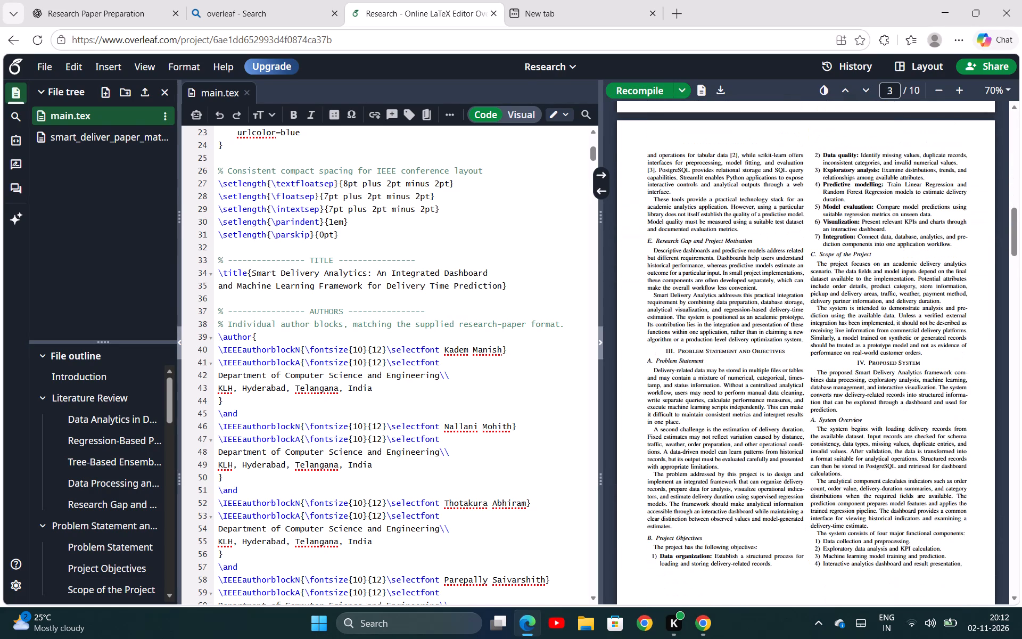
pyautogui.scroll(-3, 784, 339)
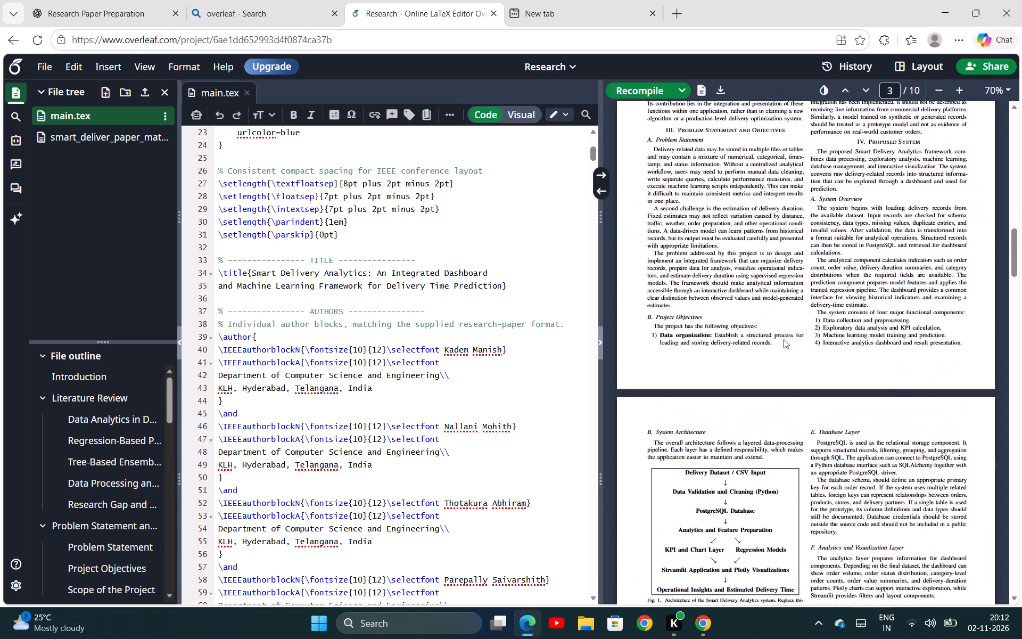
pyautogui.scroll(-2, 784, 339)
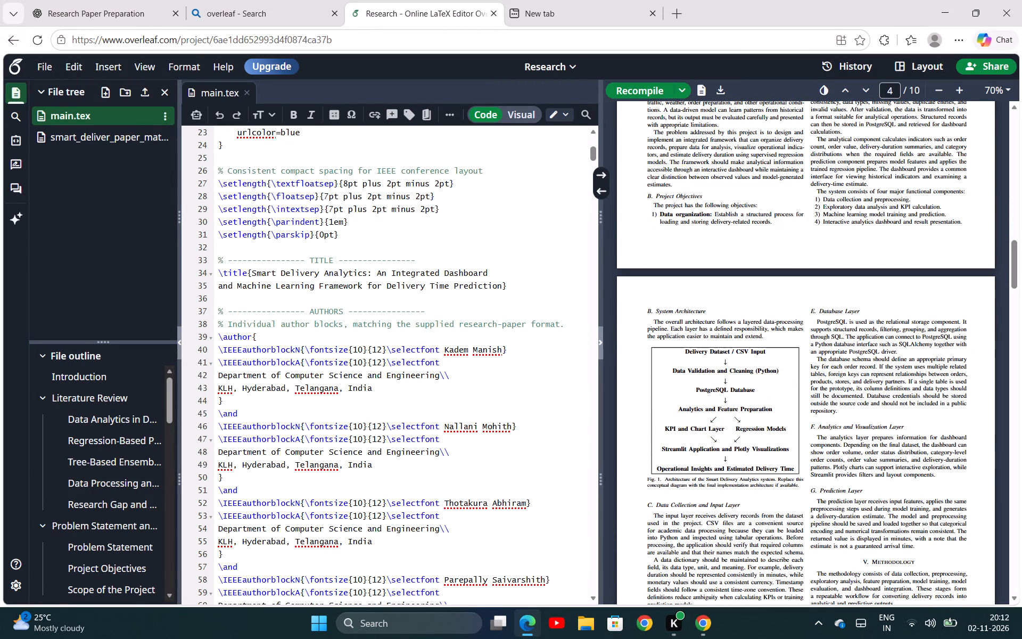
pyautogui.scroll(-1, 715, 465)
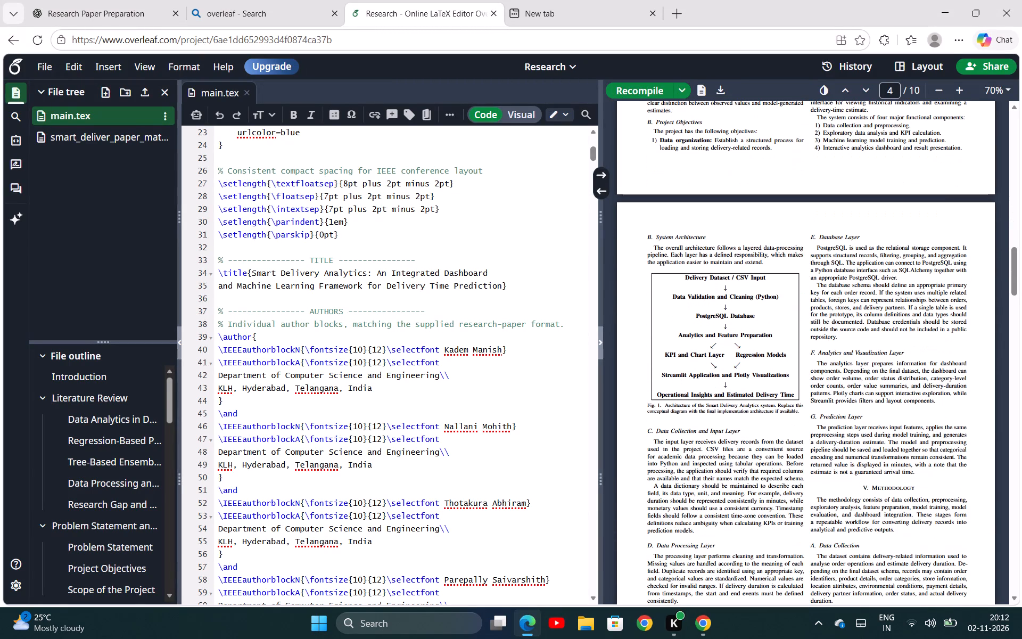
pyautogui.scroll(-2, 715, 465)
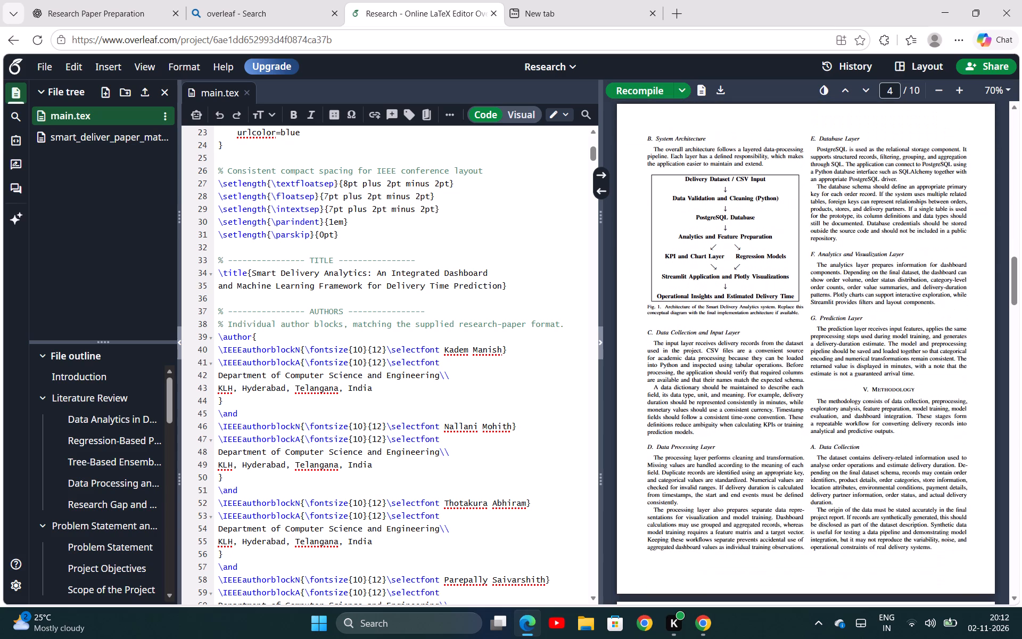
pyautogui.scroll(-3, 715, 465)
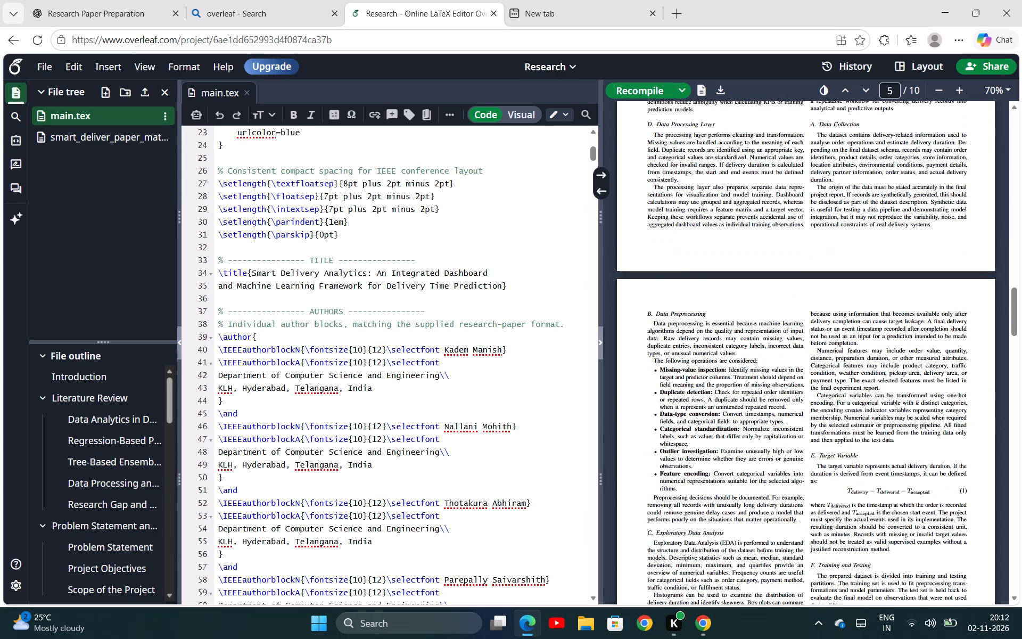
pyautogui.scroll(-8, 715, 465)
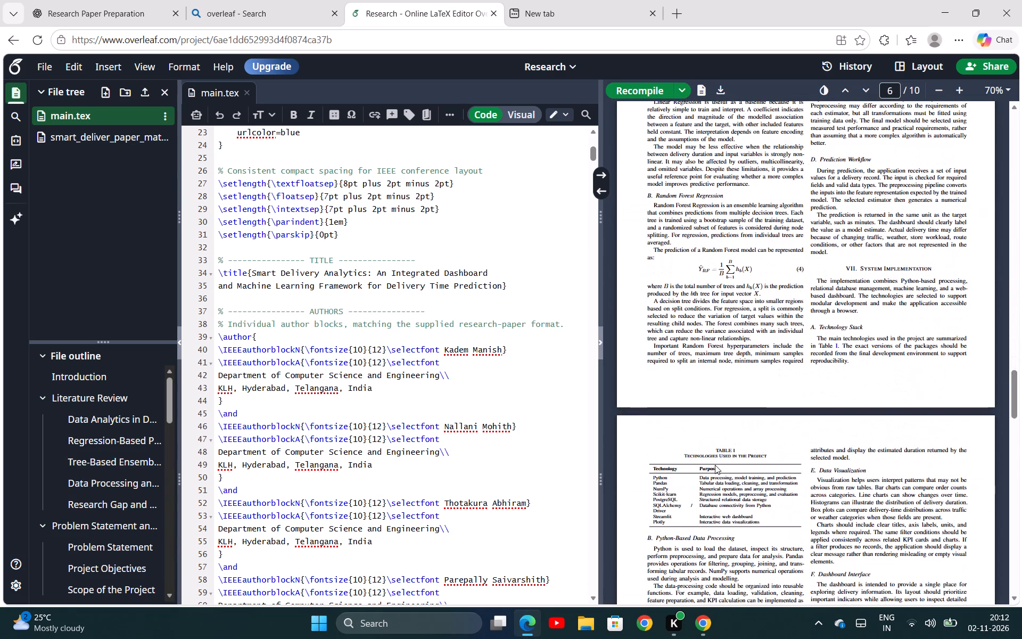
pyautogui.scroll(3, 715, 465)
pyautogui.scroll(-1, 715, 465)
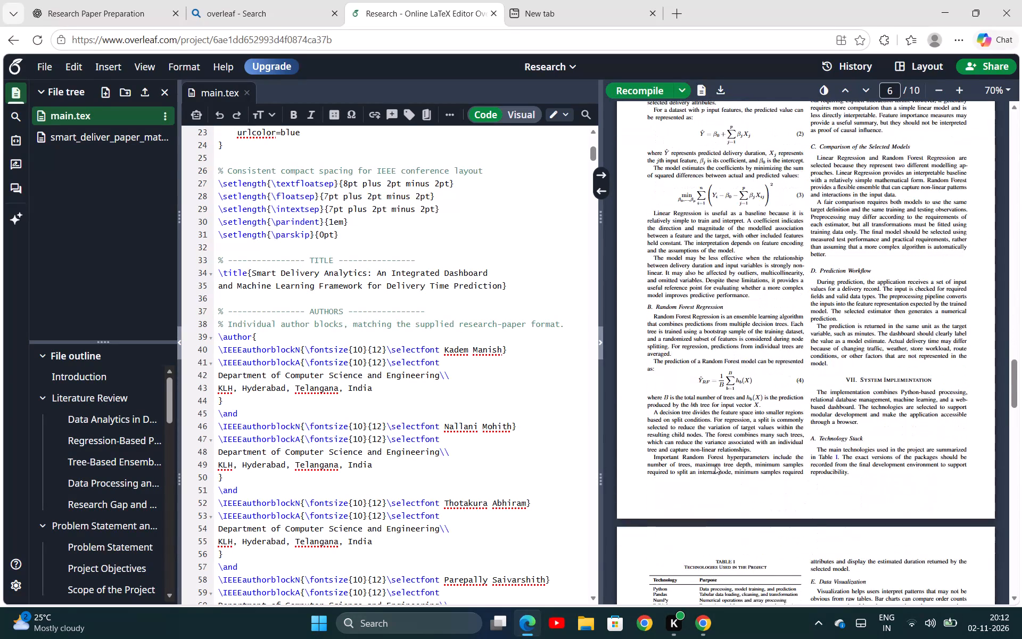
pyautogui.scroll(-6, 715, 465)
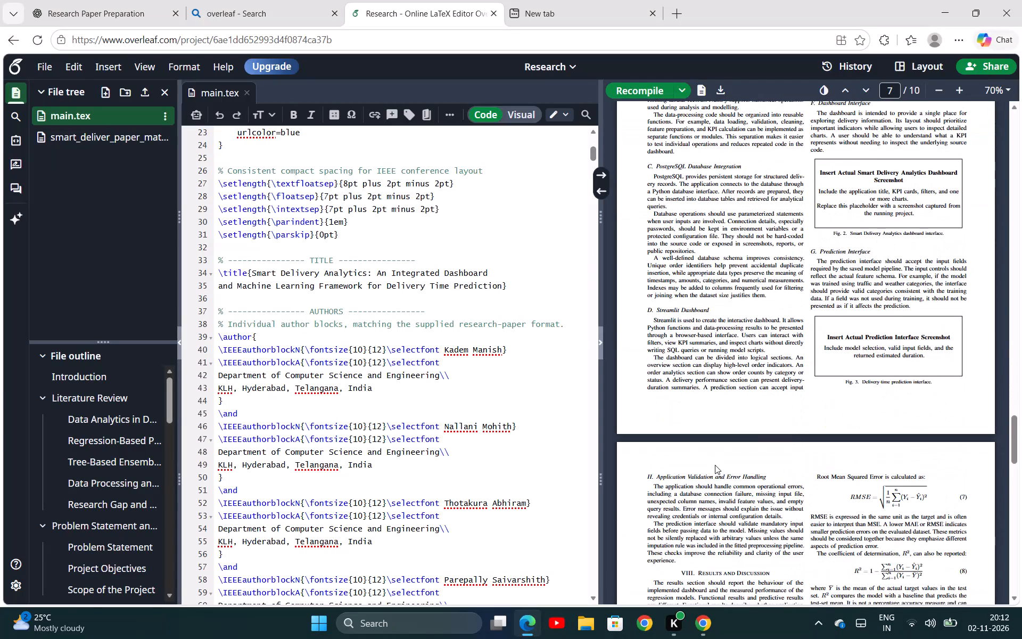
pyautogui.scroll(-8, 715, 465)
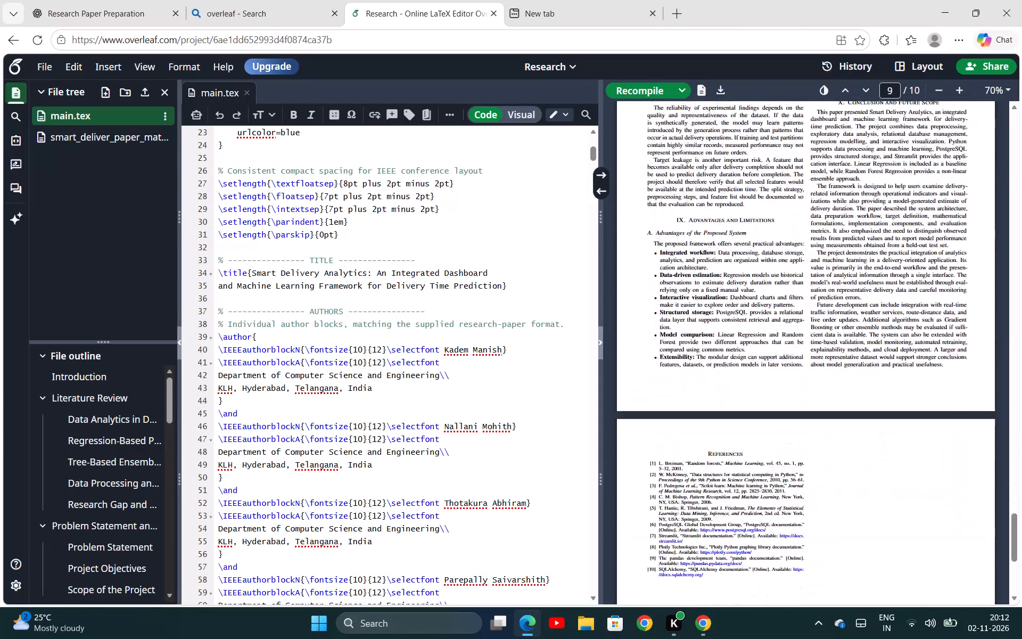
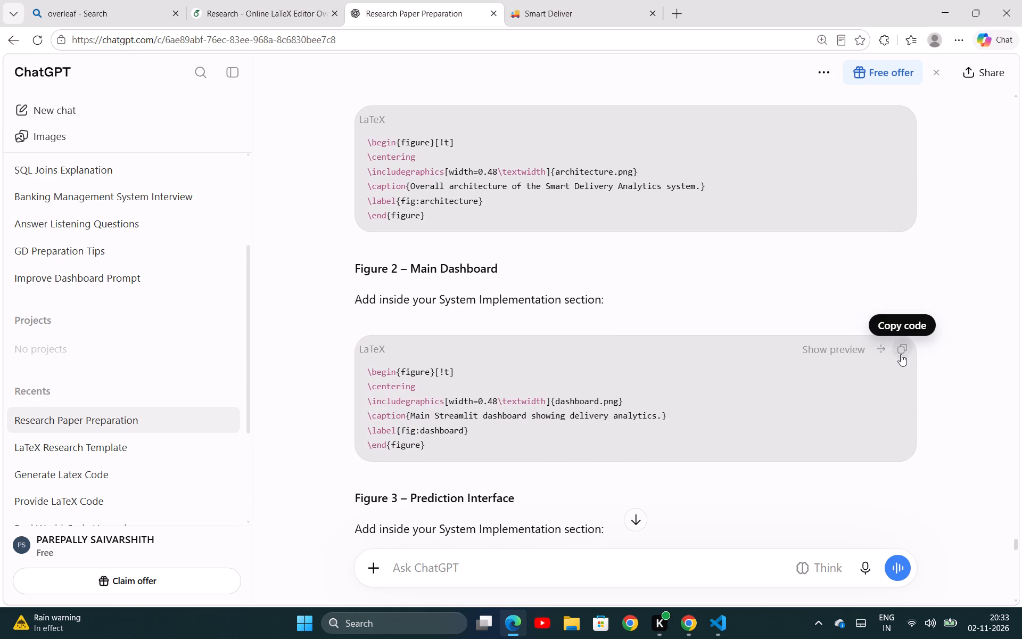
pyautogui.click(901, 354)
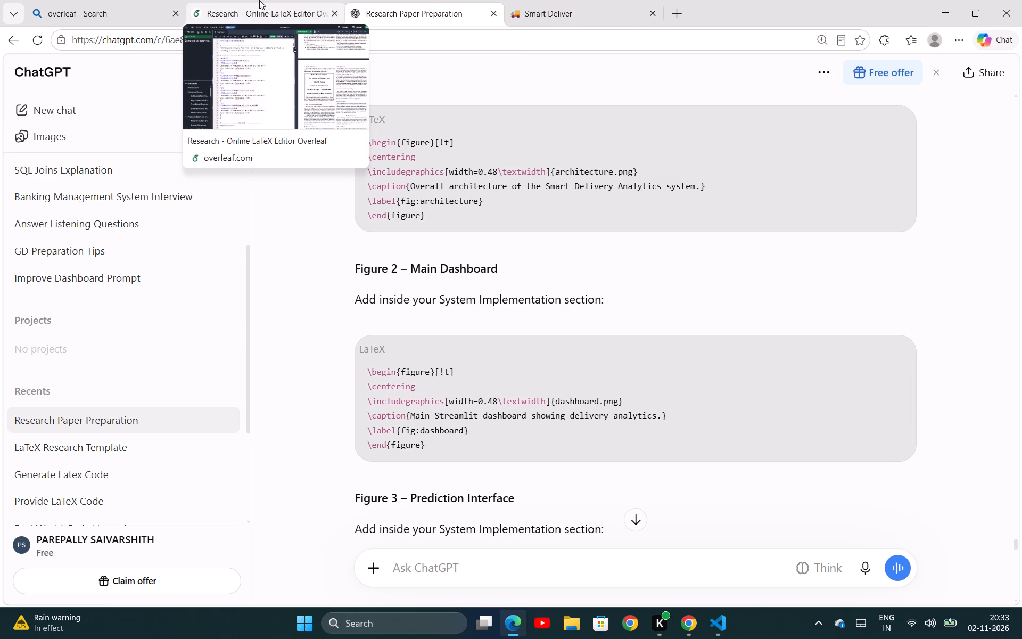
# In Overleaf, paste the copied dashboard.png figure code into the System Implementation section of main.tex, directly before the Technology Stack subsection.
pyautogui.click(259, 0)
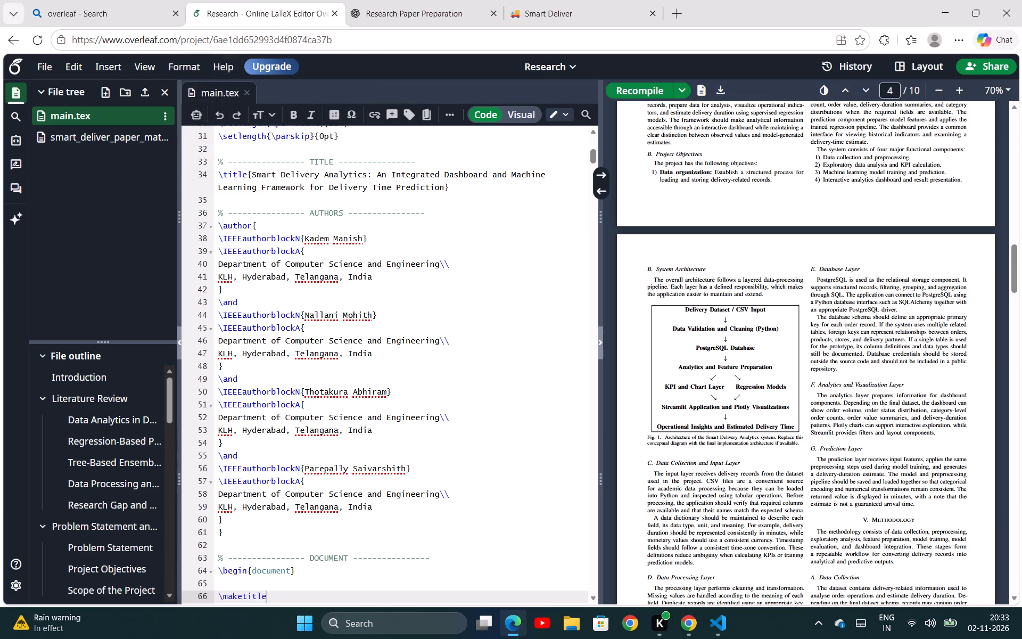
pyautogui.scroll(-6, 432, 290)
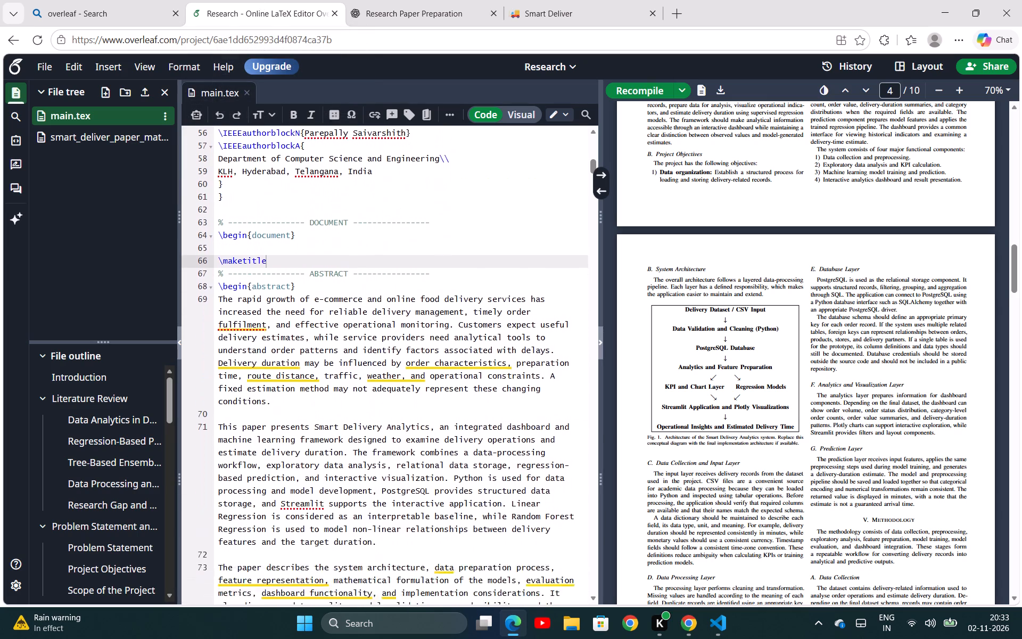
pyautogui.scroll(-7, 432, 290)
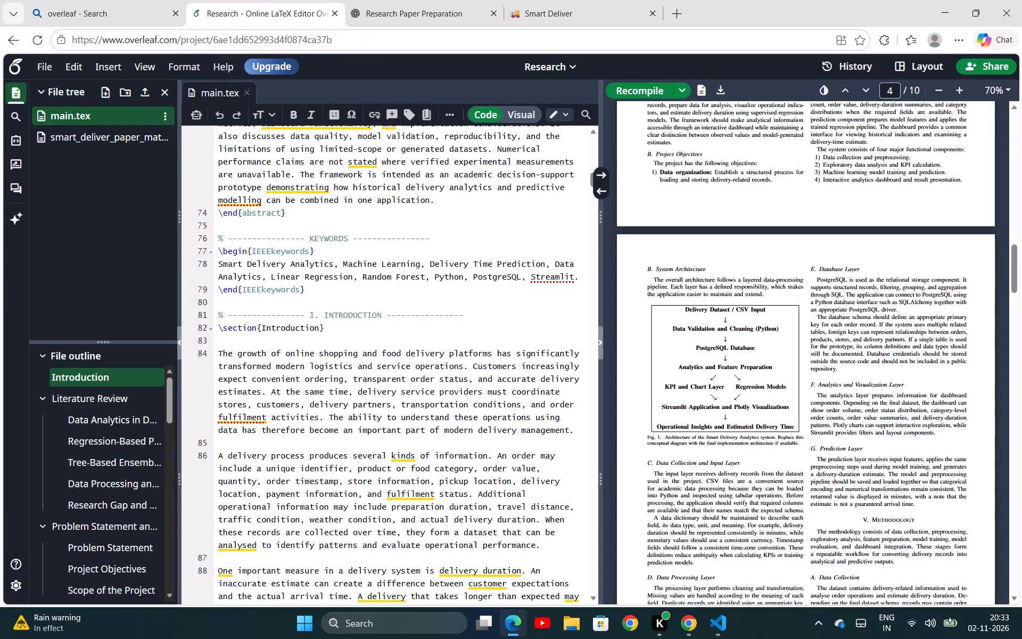
pyautogui.scroll(-12, 432, 290)
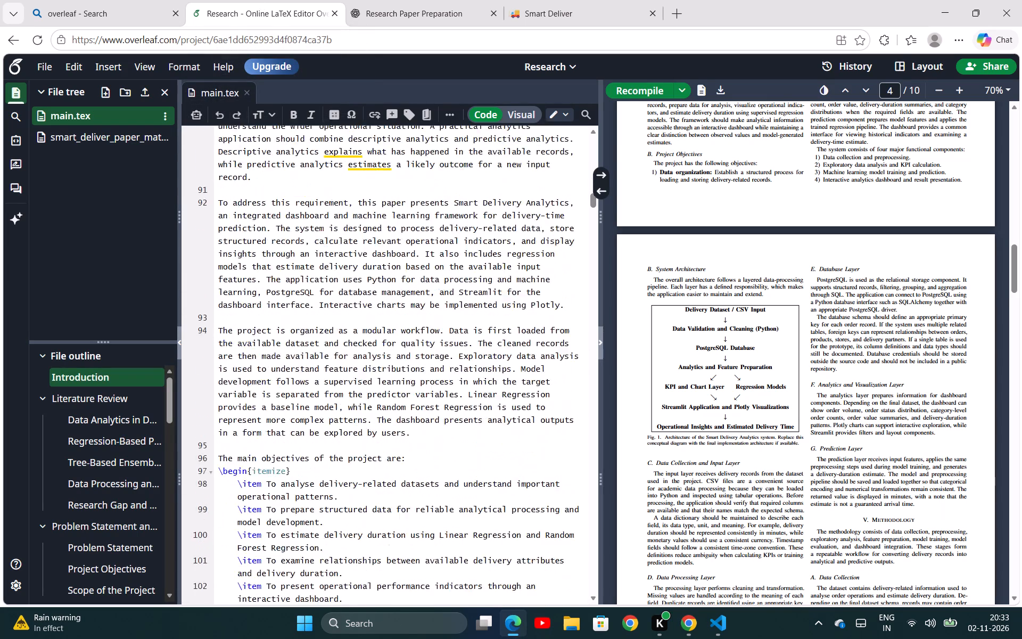
pyautogui.scroll(-10, 432, 290)
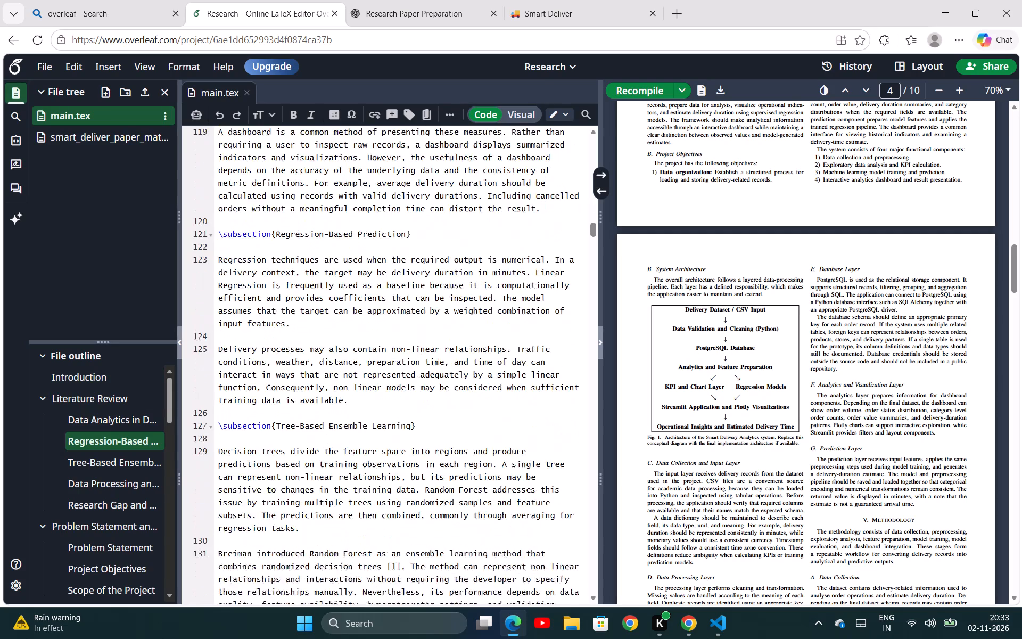
pyautogui.scroll(-8, 432, 290)
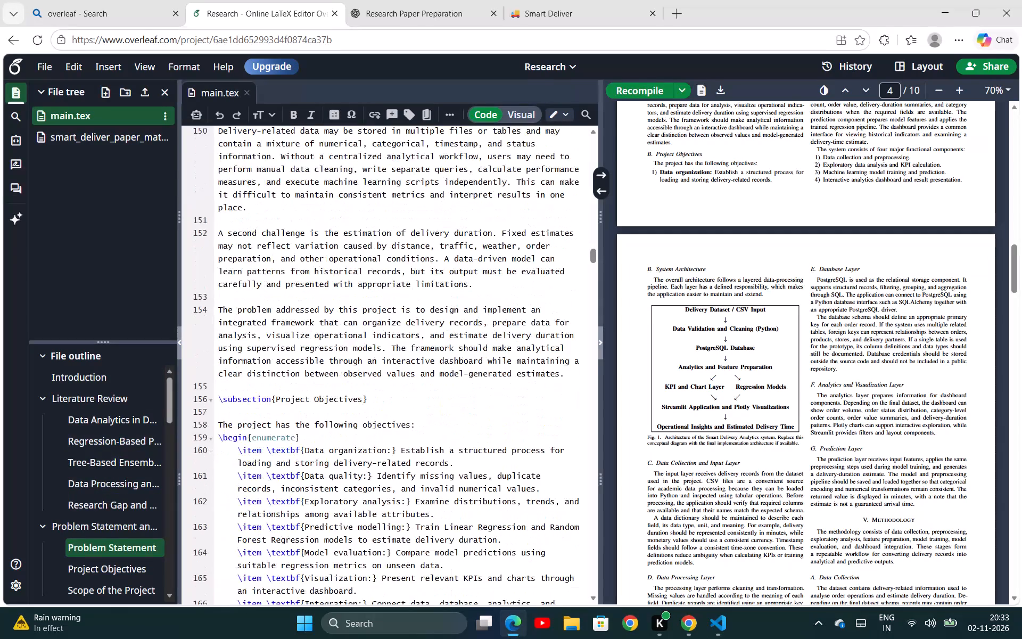
pyautogui.scroll(-10, 432, 290)
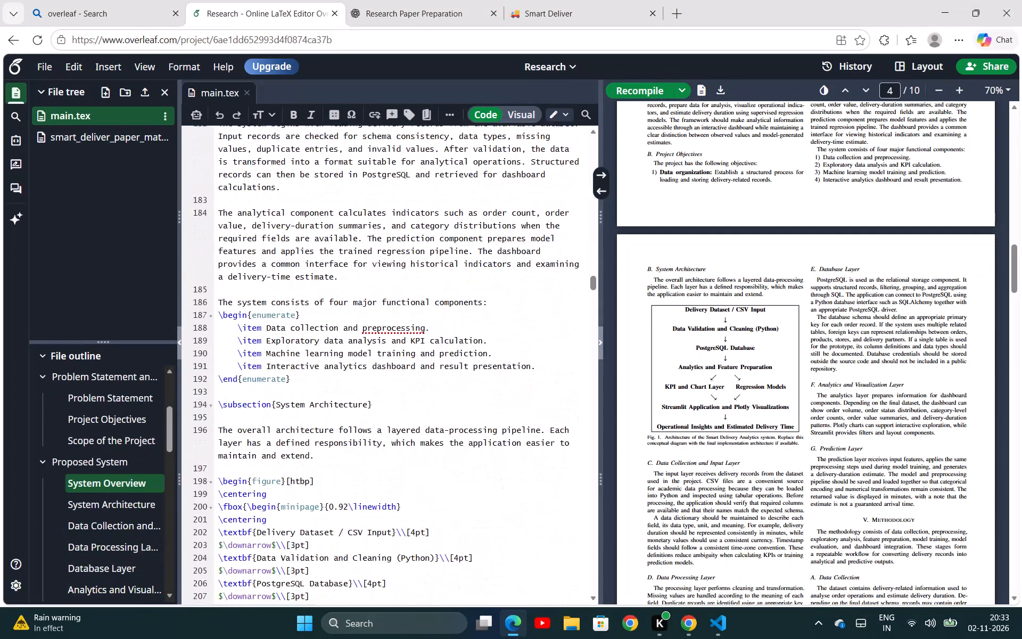
pyautogui.scroll(-5, 432, 290)
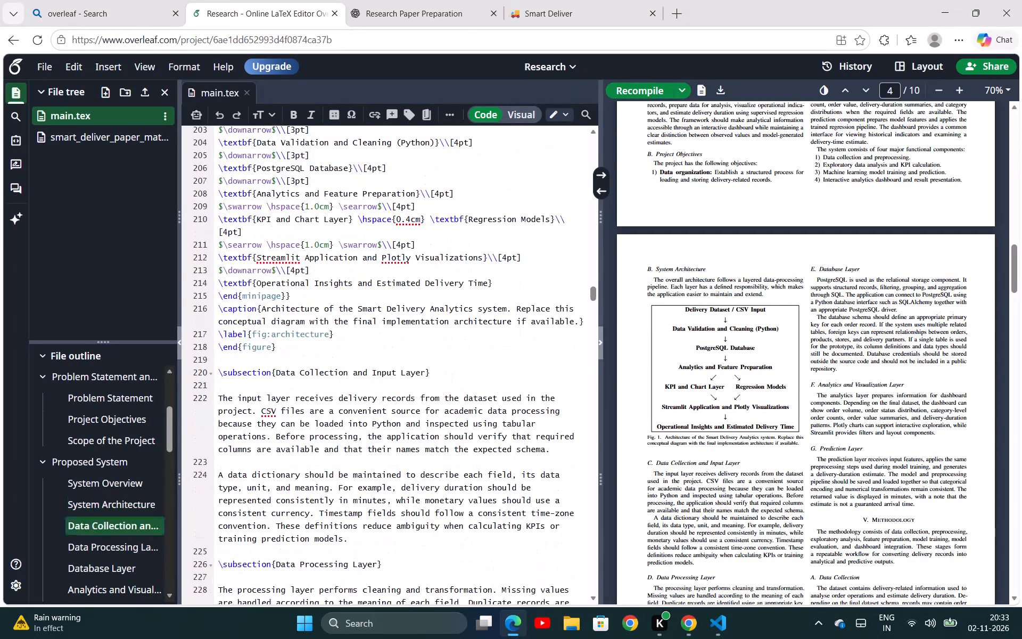
pyautogui.scroll(-6, 432, 290)
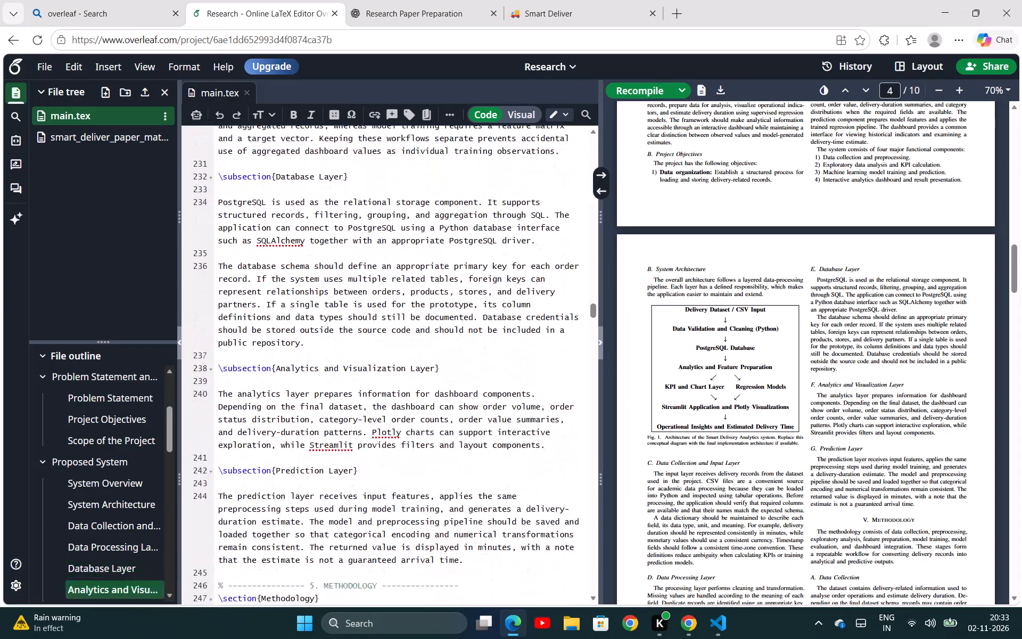
pyautogui.scroll(-7, 432, 290)
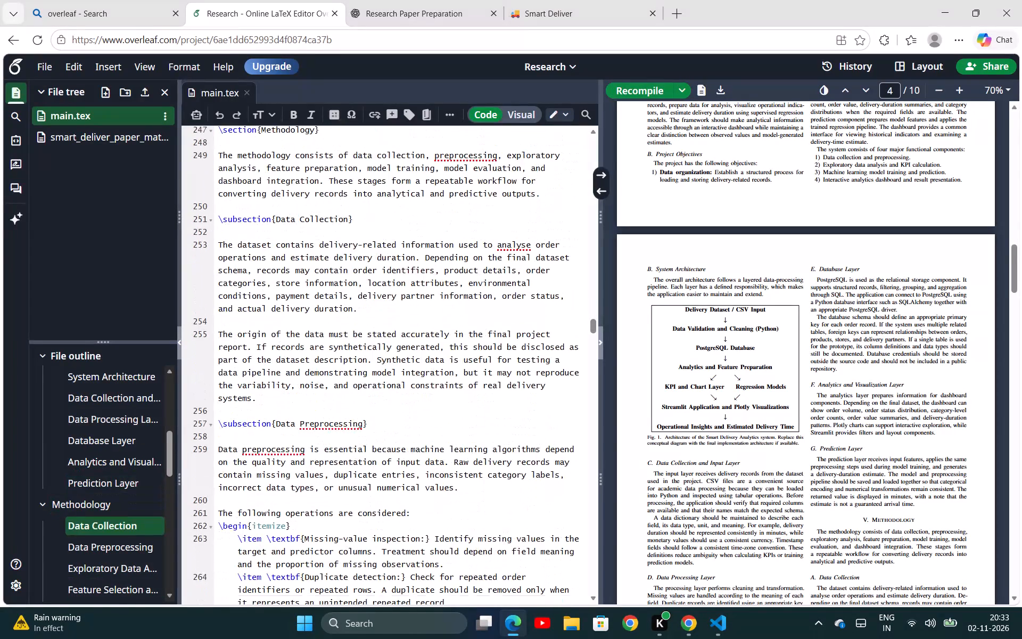
pyautogui.scroll(-7, 432, 290)
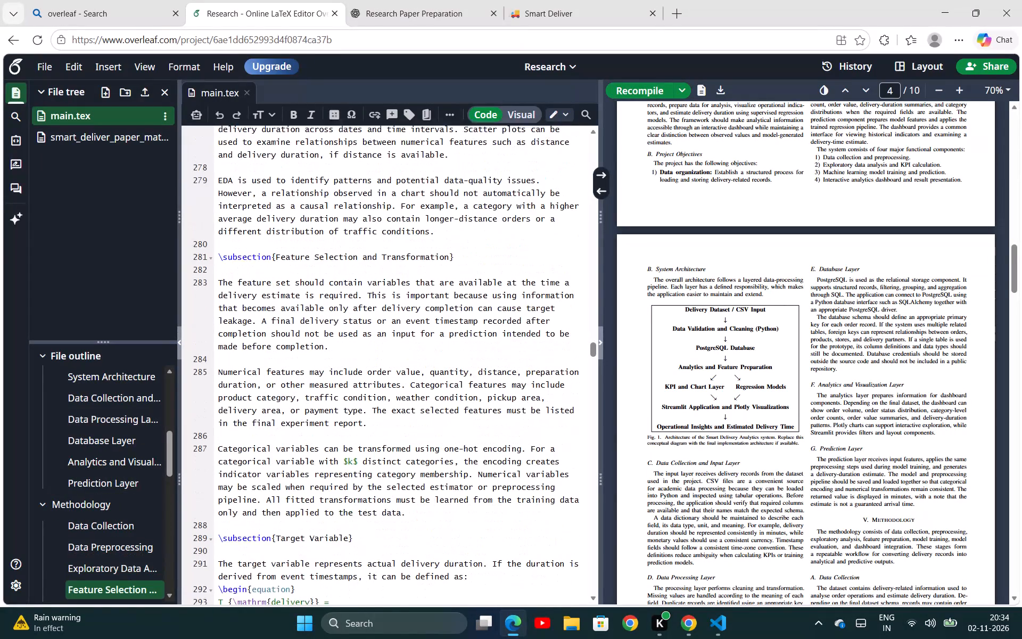
pyautogui.scroll(-6, 432, 290)
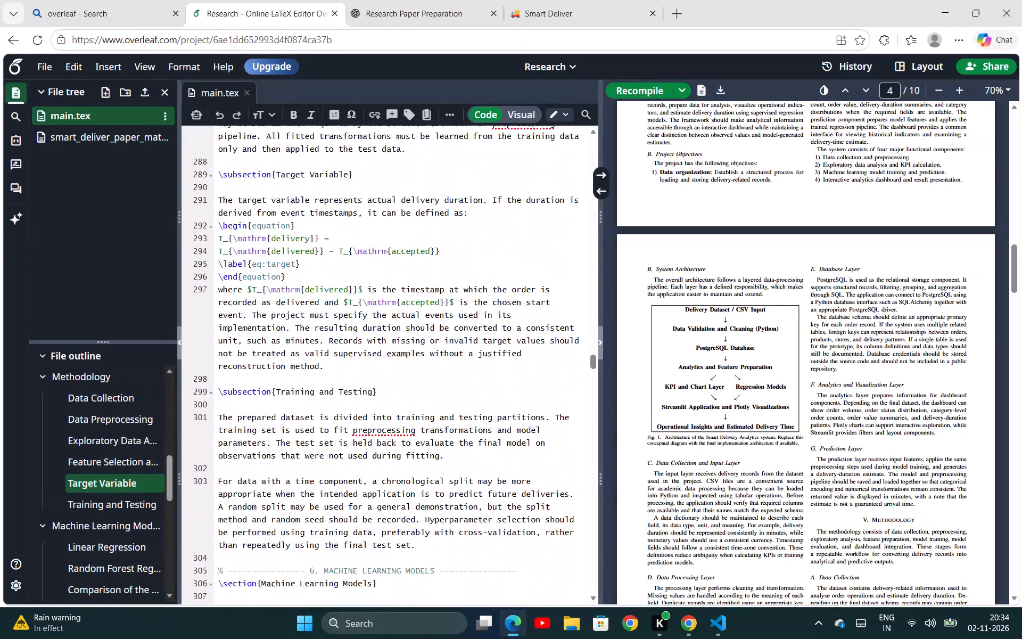
pyautogui.scroll(-6, 432, 290)
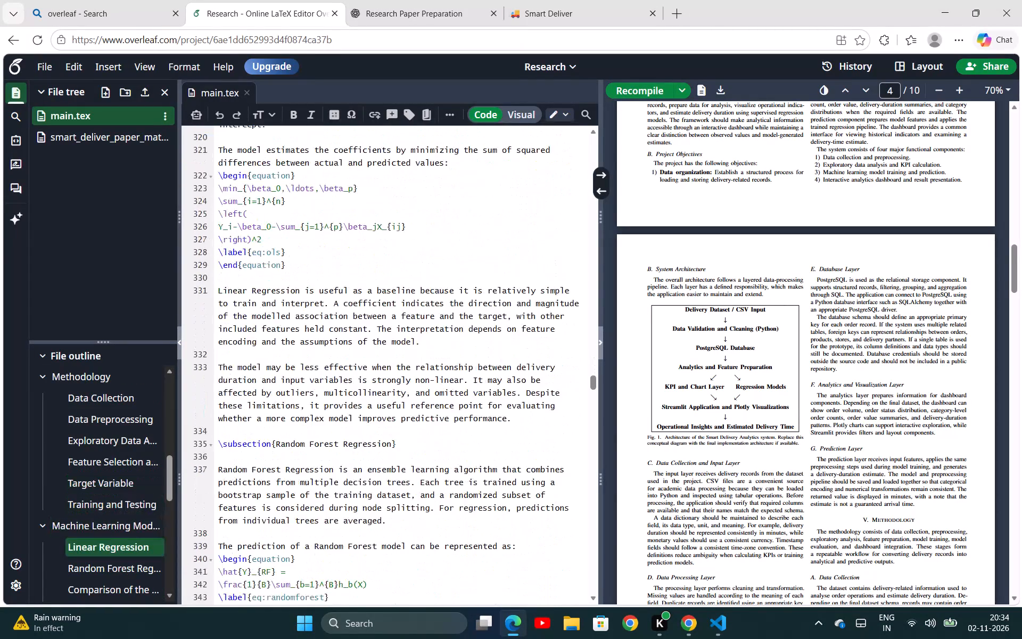
pyautogui.scroll(-9, 432, 290)
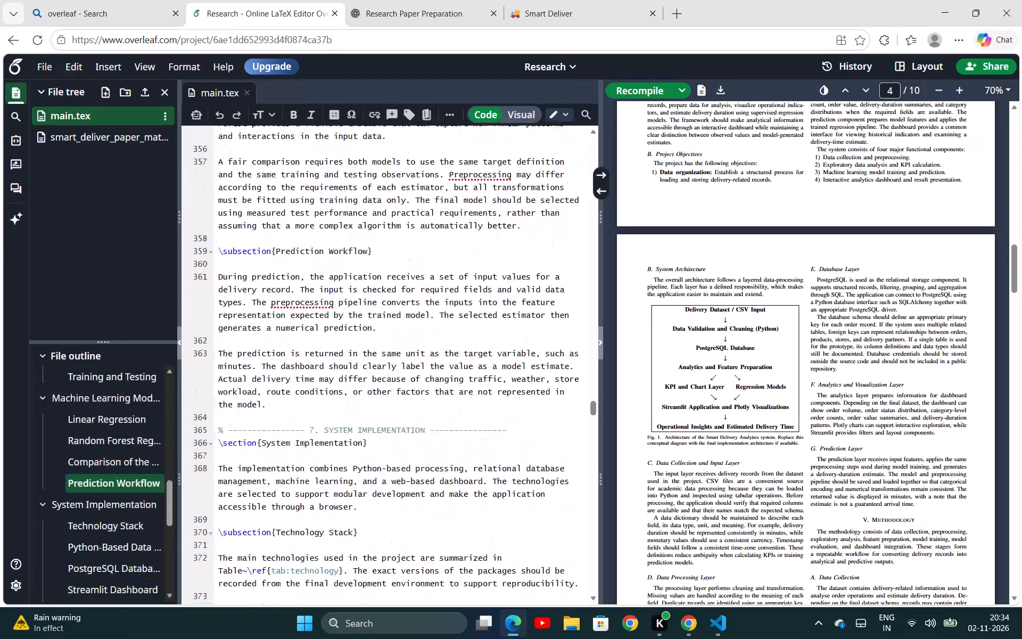
pyautogui.scroll(-3, 432, 290)
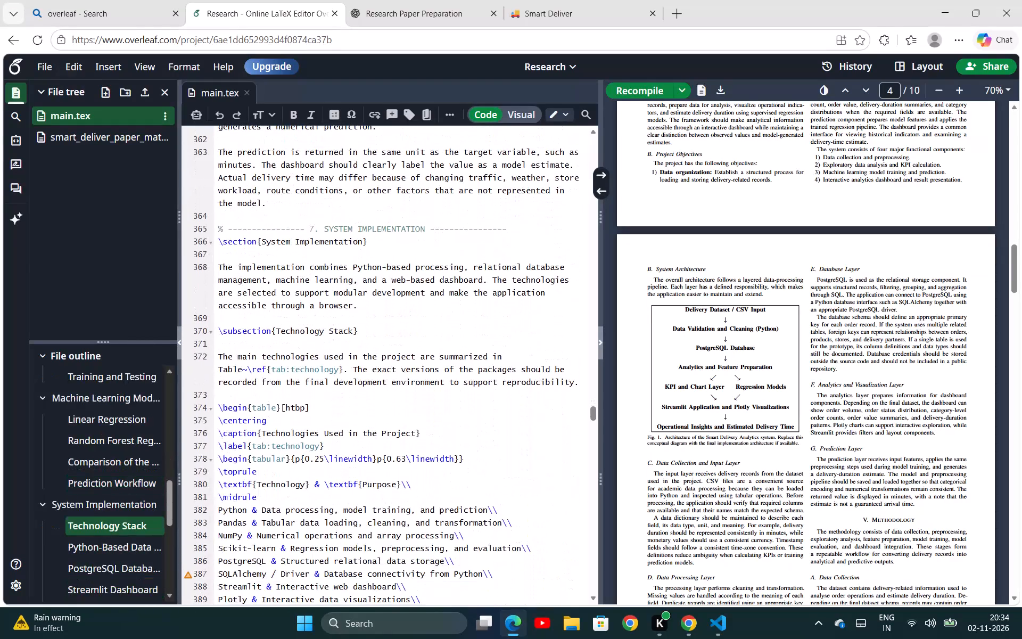
pyautogui.scroll(-2, 432, 290)
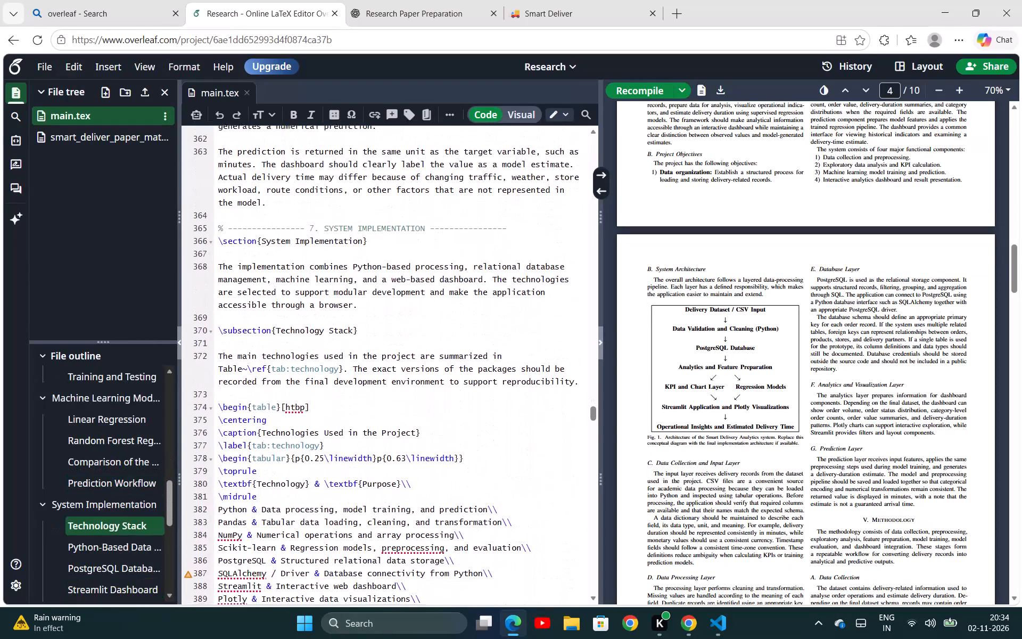
pyautogui.hscroll(2, 432, 289)
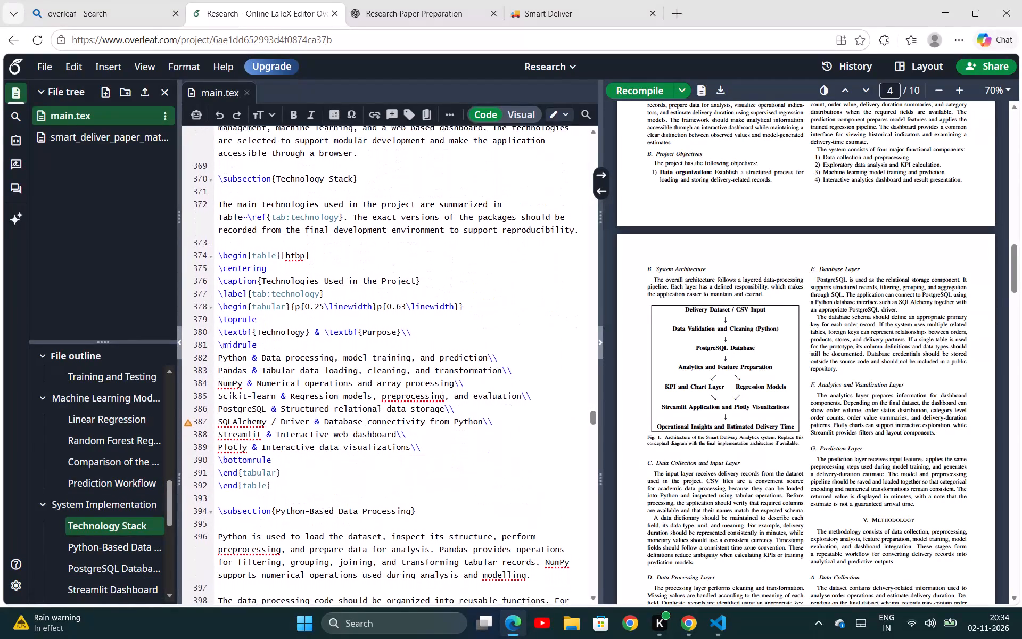
pyautogui.hscroll(1, 432, 289)
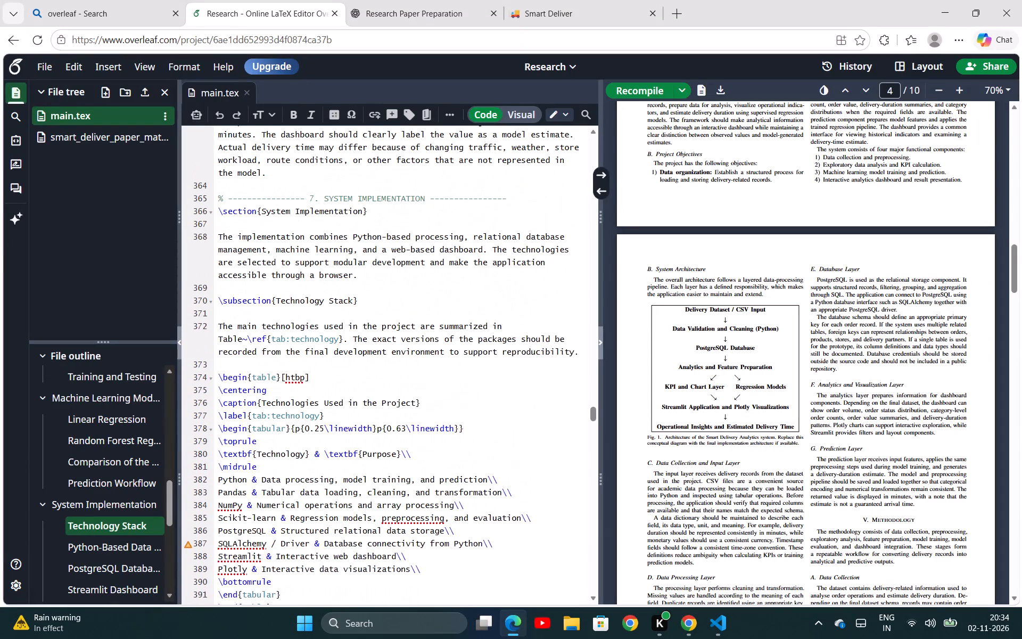
pyautogui.hscroll(1, 432, 289)
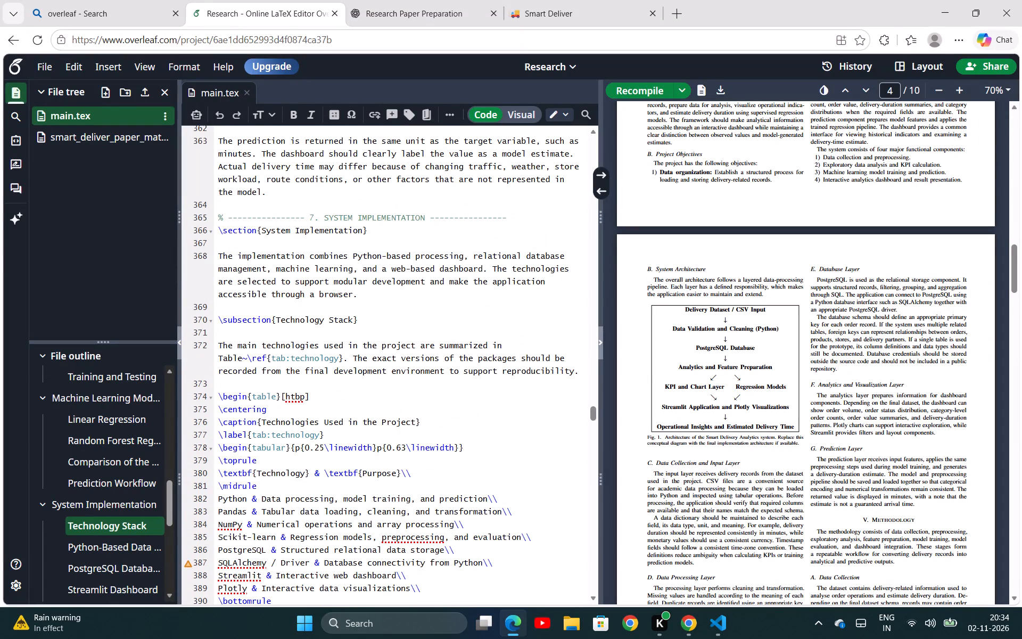
pyautogui.click(237, 306)
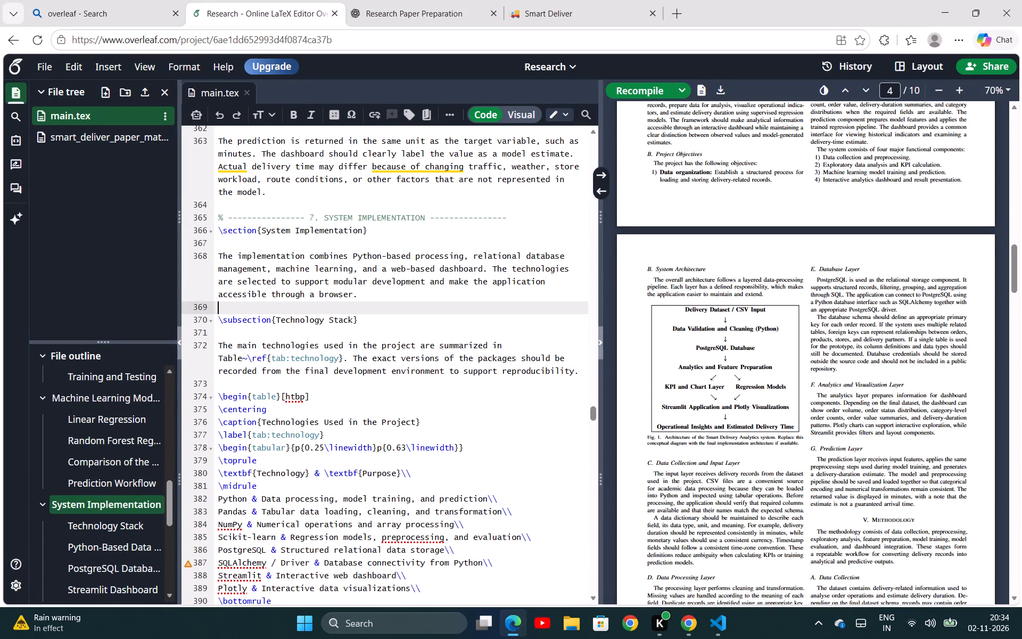
pyautogui.hotkey('ctrl', 'v')
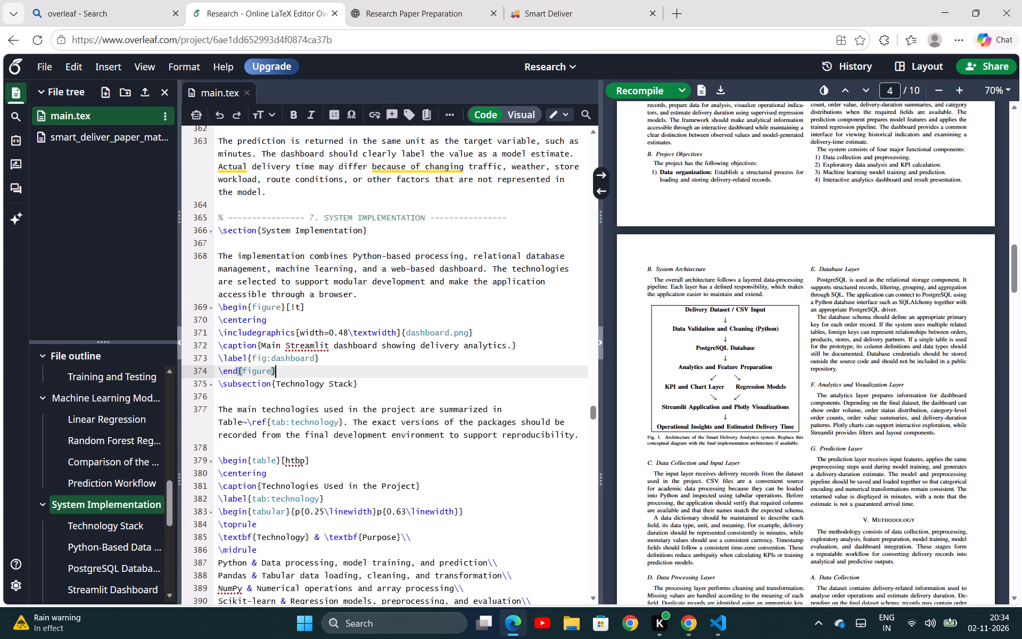
# Switch to the Smart Deliver app and capture a screenshot of its Dashboard page, from the sidebar through Quick Actions.
pyautogui.click(577, 0)
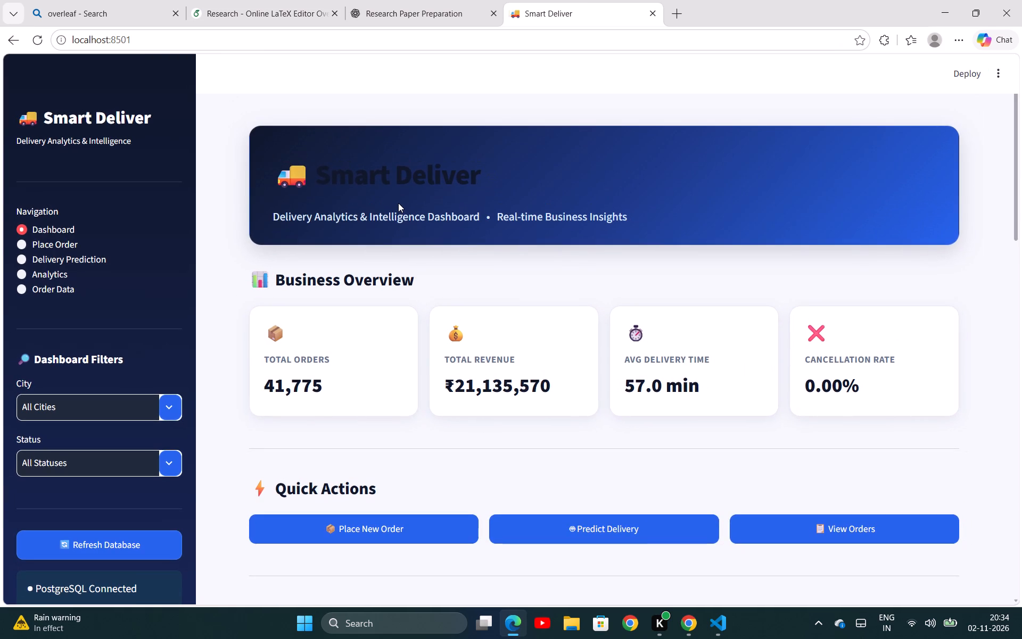
pyautogui.press('Print')
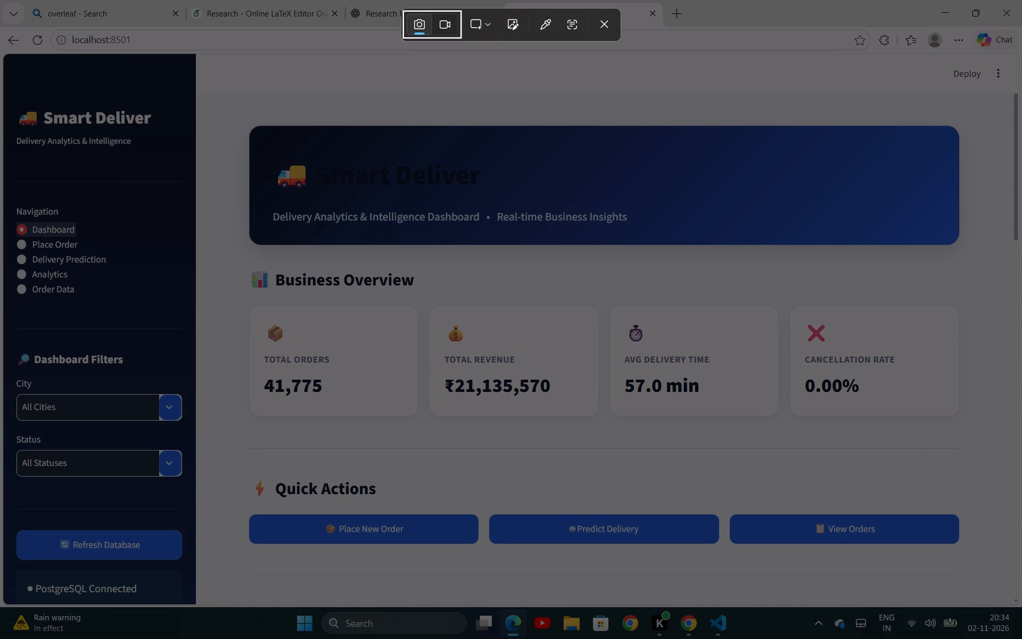
pyautogui.moveTo(3, 77); pyautogui.dragTo(898, 559)
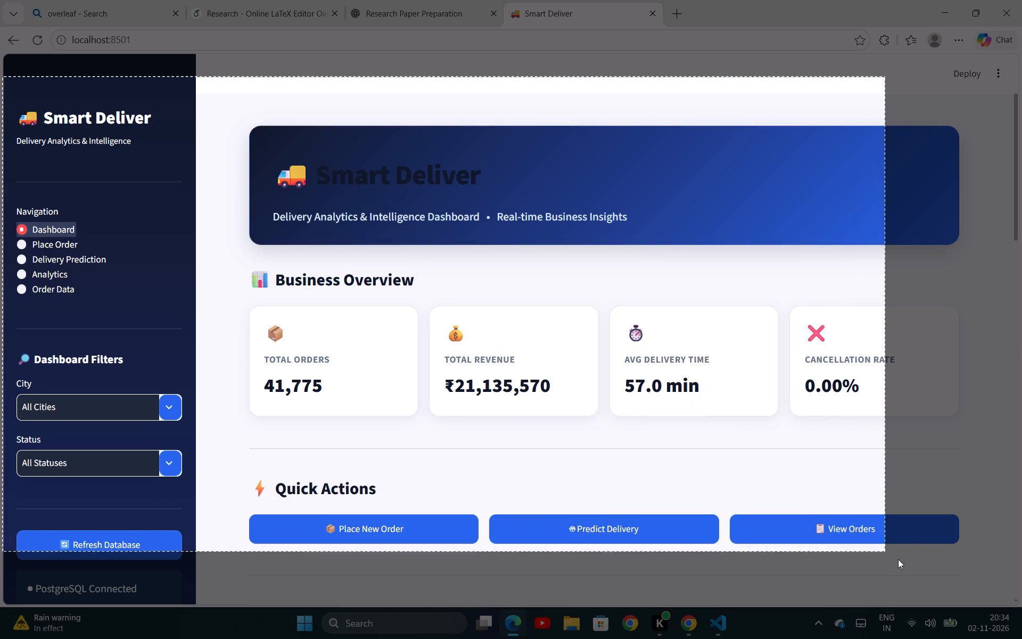
pyautogui.moveTo(898, 559); pyautogui.dragTo(1012, 601)
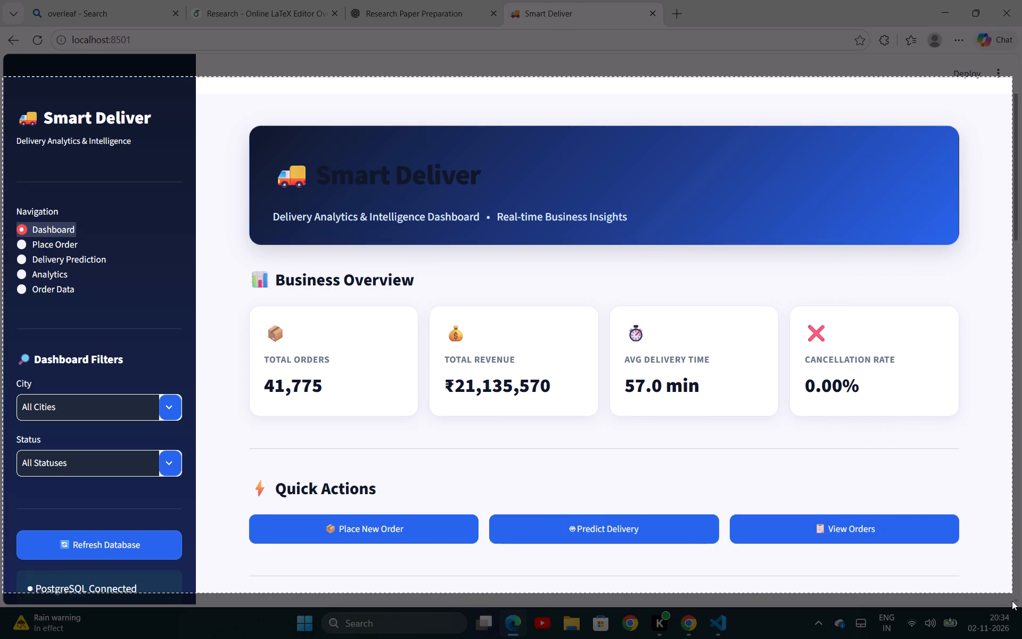
pyautogui.moveTo(1012, 601); pyautogui.dragTo(1021, 603)
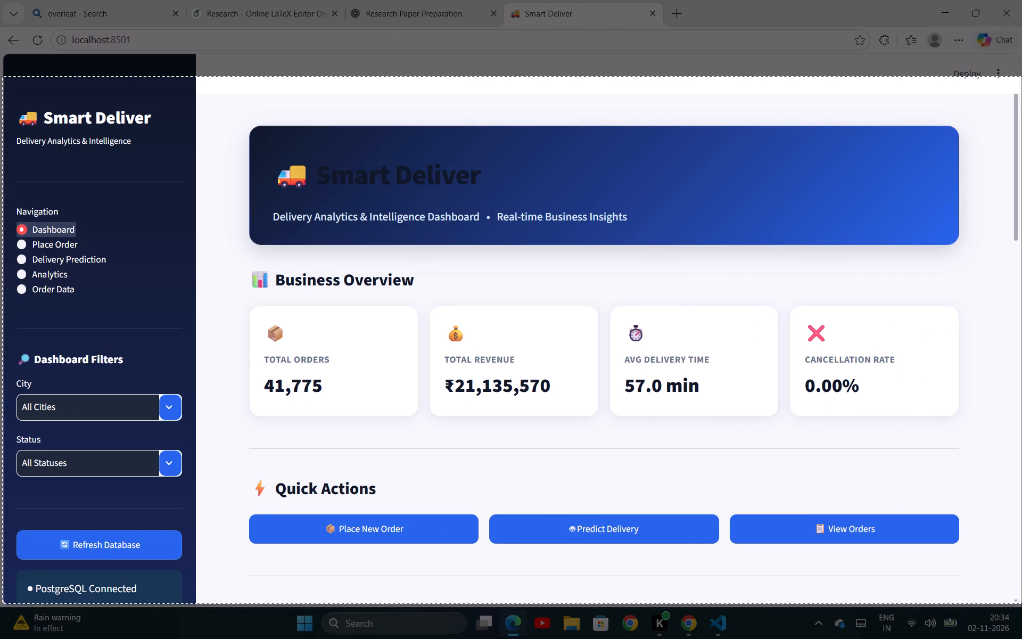
pyautogui.moveTo(1021, 603); pyautogui.dragTo(1001, 602)
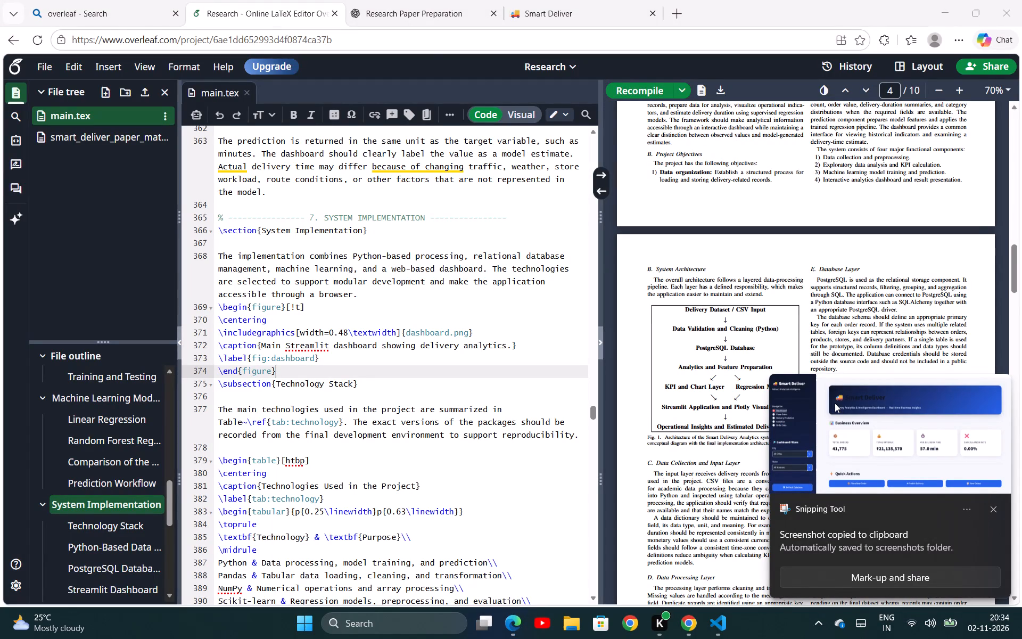
pyautogui.doubleClick(890, 446)
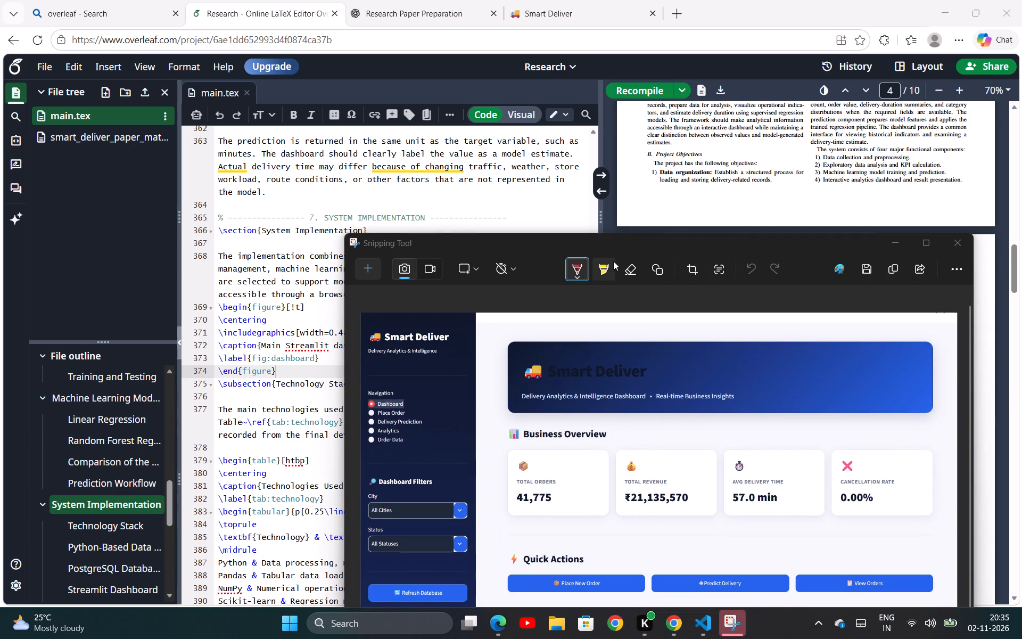
pyautogui.click(865, 273)
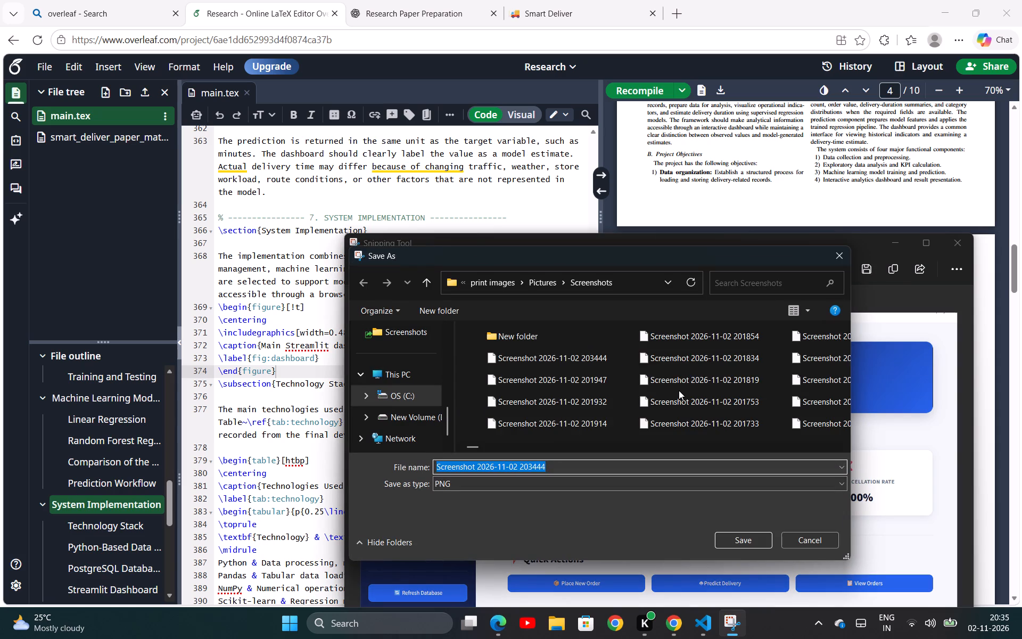
pyautogui.press('BackSpace')
pyautogui.write('dashbo')
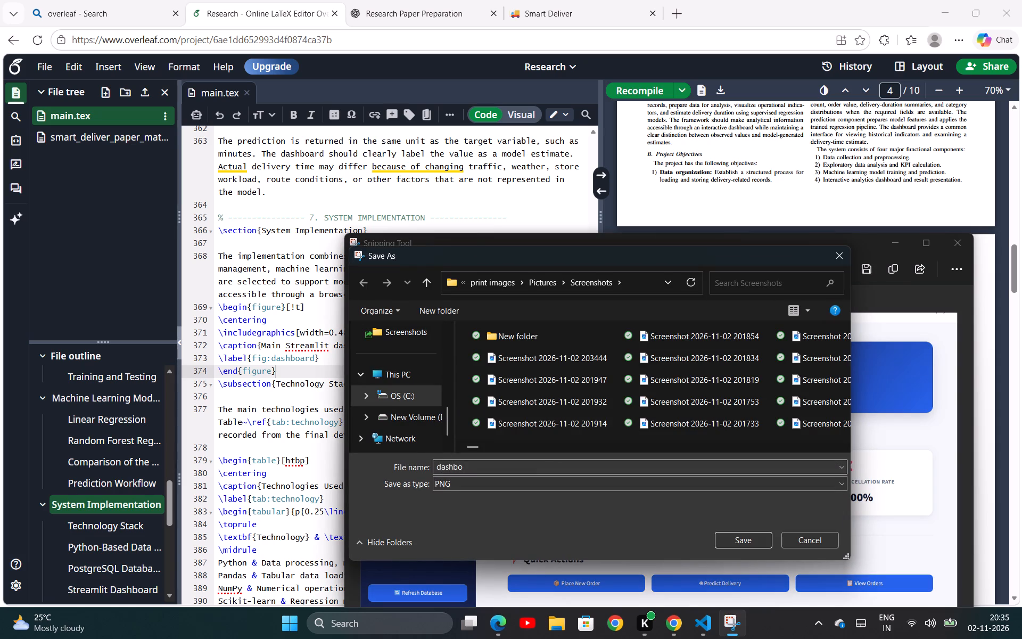
pyautogui.press('a')
pyautogui.write('rd')
pyautogui.click(740, 539)
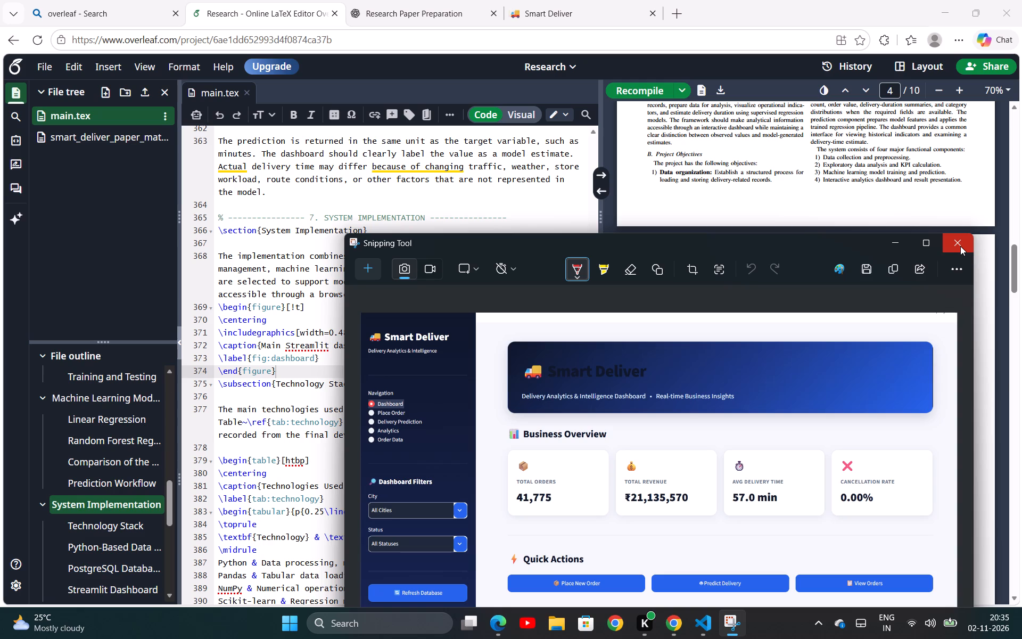
# In Overleaf, upload the dashboard PNG from the Screenshots folder inside Pictures to the Research project.
pyautogui.click(960, 246)
pyautogui.click(143, 91)
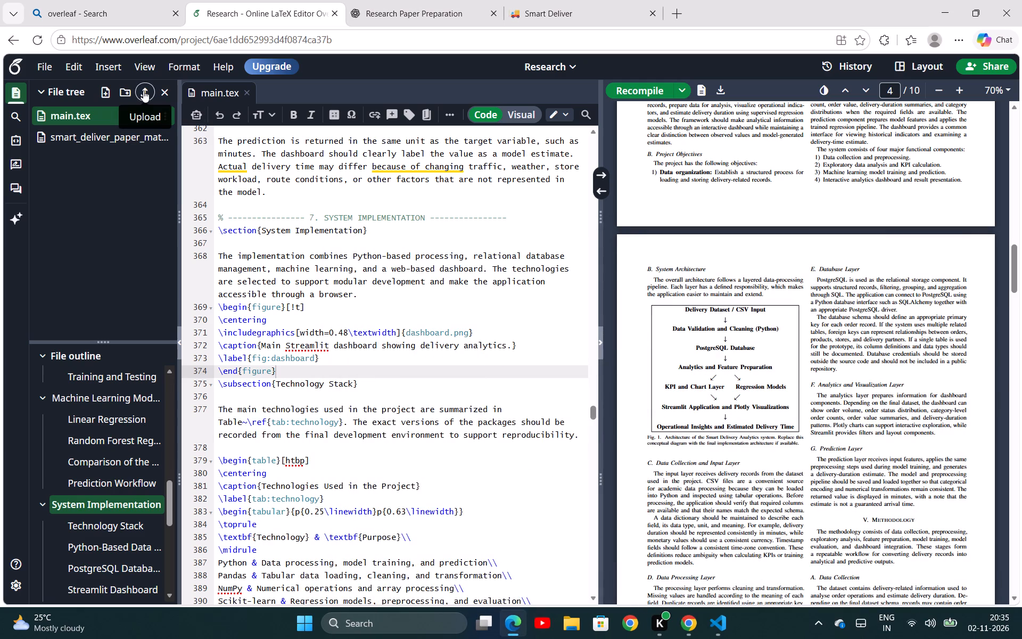
pyautogui.click(255, 133)
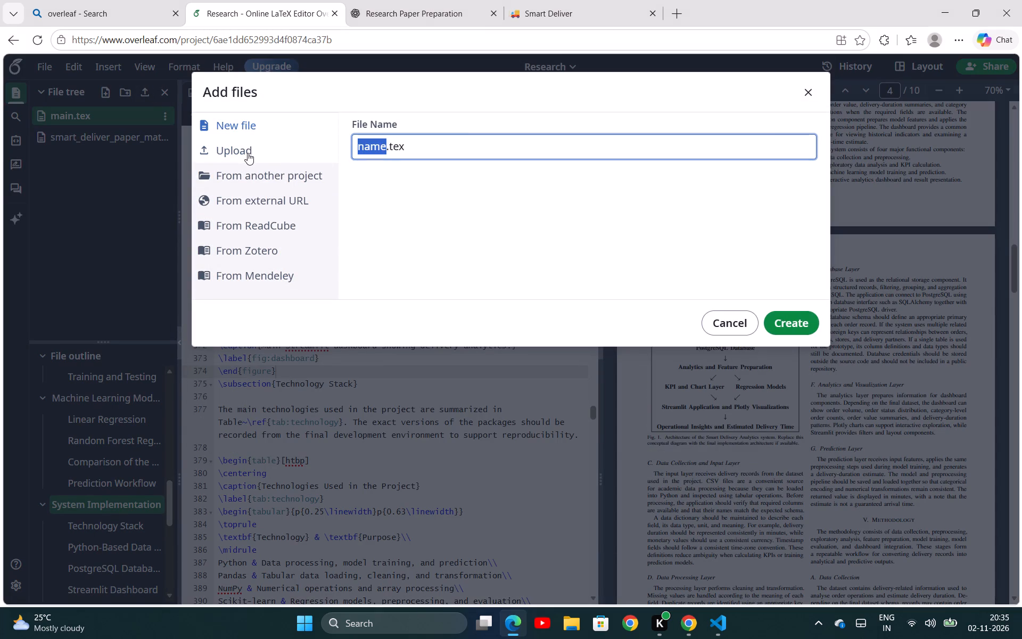
pyautogui.click(250, 123)
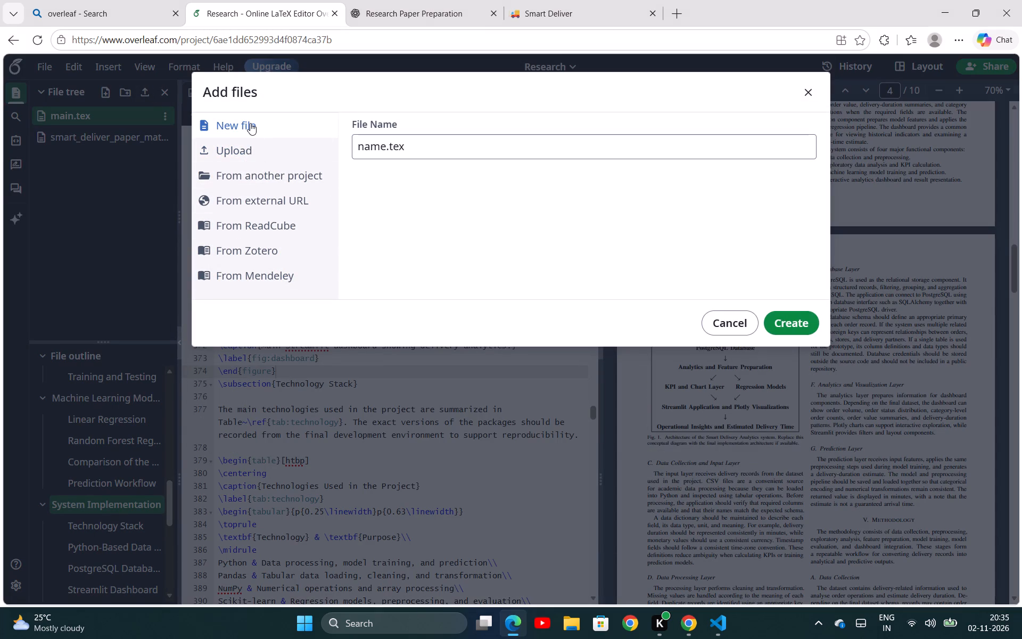
pyautogui.click(233, 142)
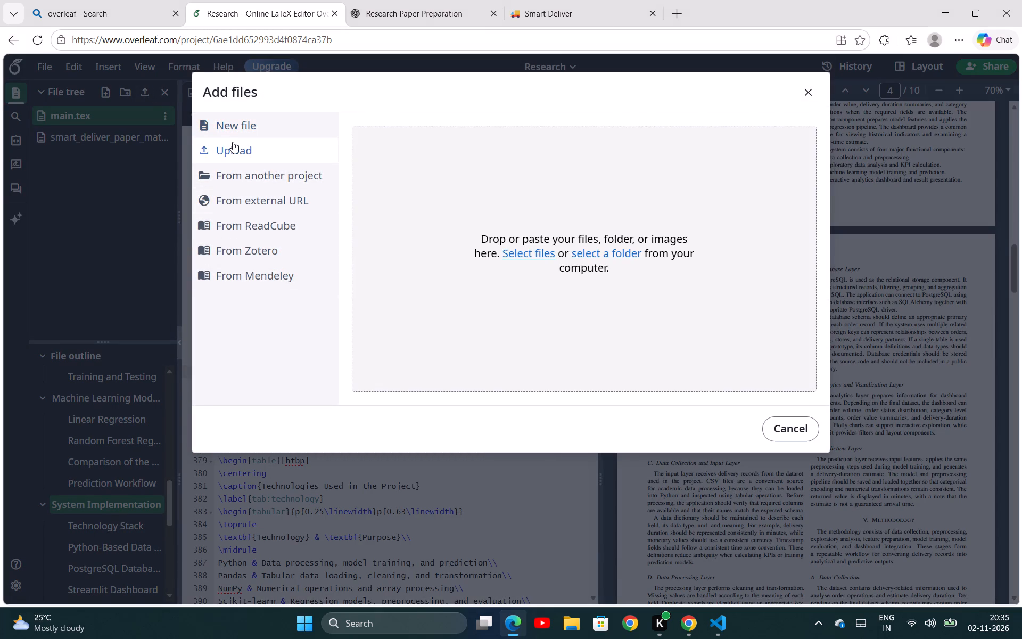
pyautogui.click(518, 253)
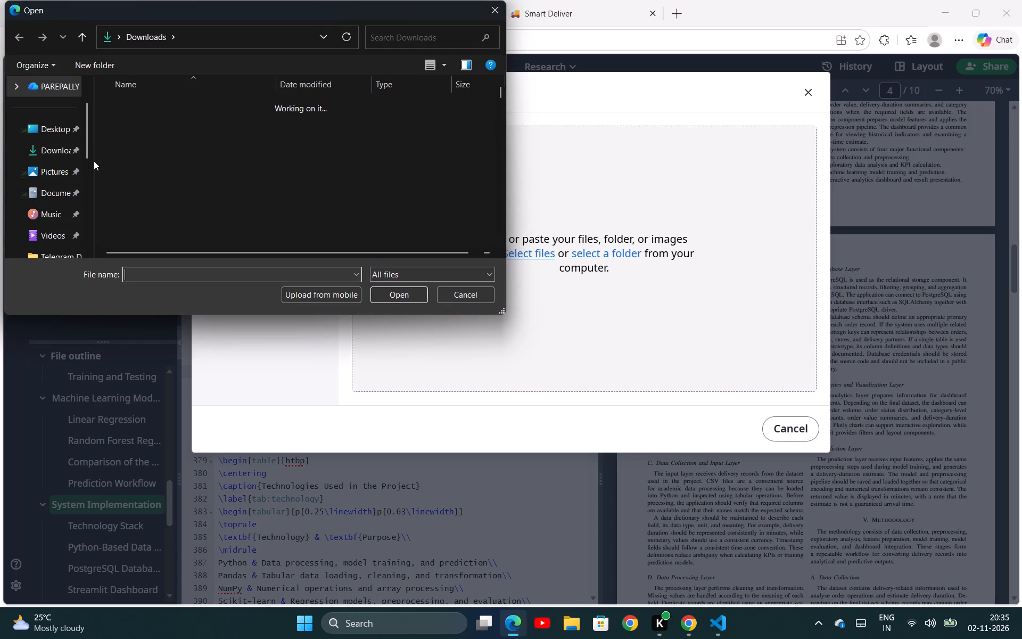
pyautogui.scroll(-20, 213, 166)
pyautogui.scroll(-20, 213, 166)
pyautogui.scroll(-12, 213, 166)
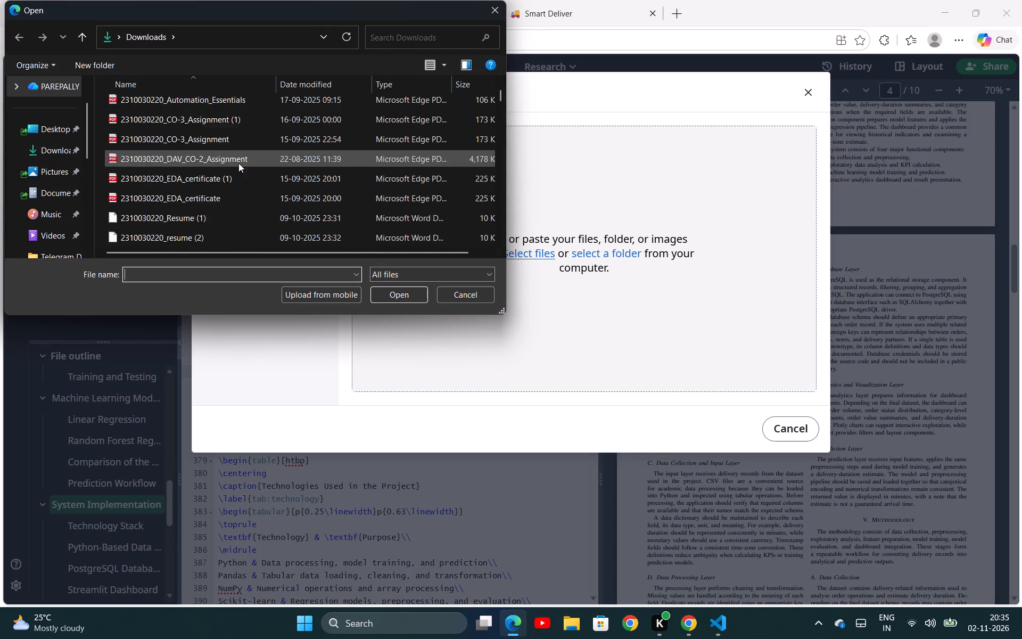
pyautogui.moveTo(501, 100); pyautogui.dragTo(506, 285)
pyautogui.moveTo(499, 99); pyautogui.dragTo(499, 239)
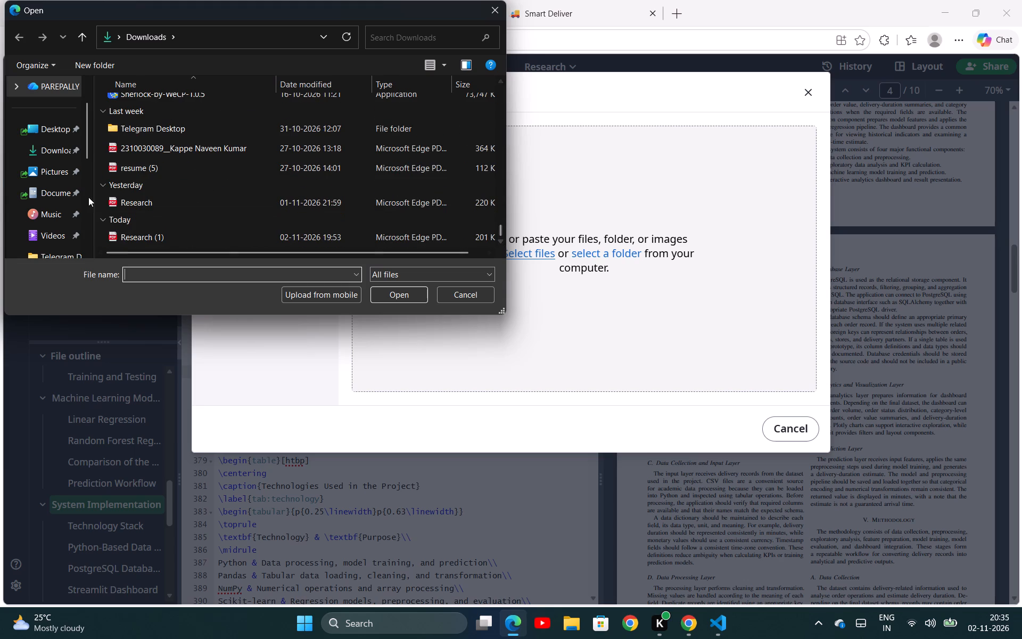
pyautogui.click(37, 167)
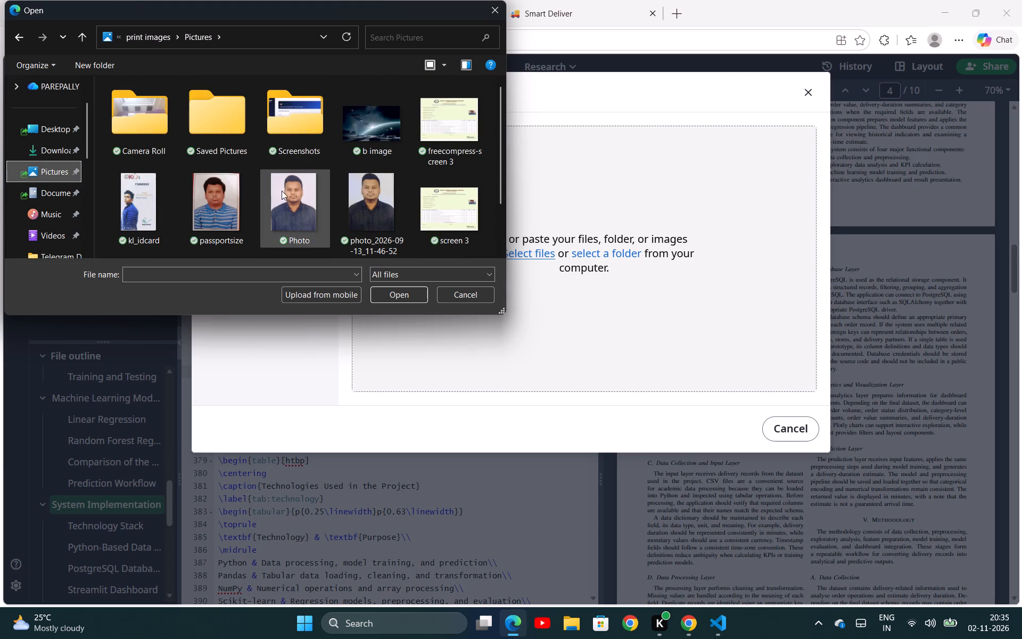
pyautogui.click(281, 117)
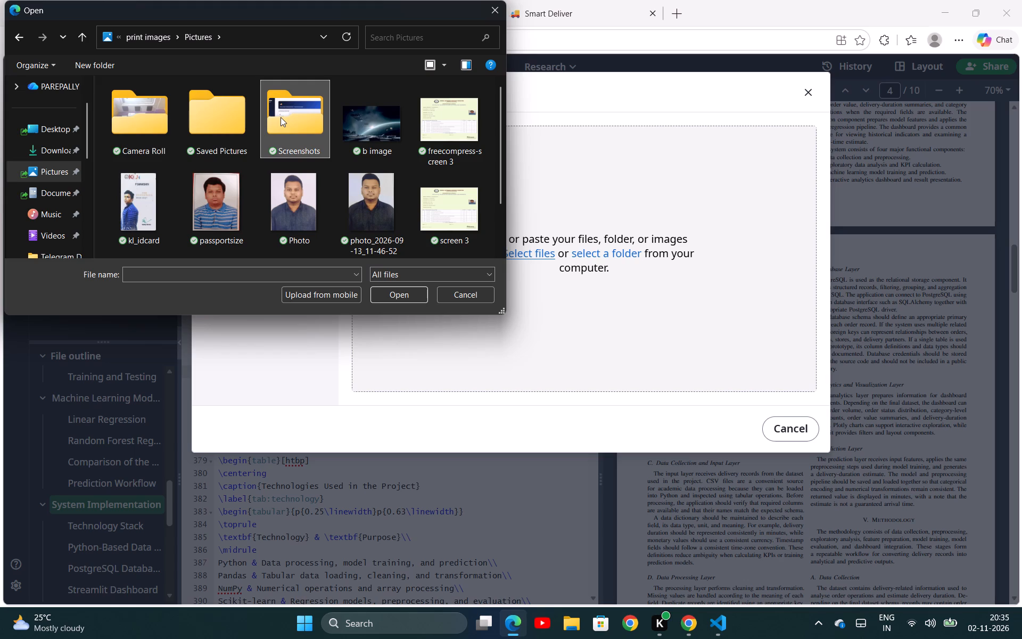
pyautogui.doubleClick(281, 117)
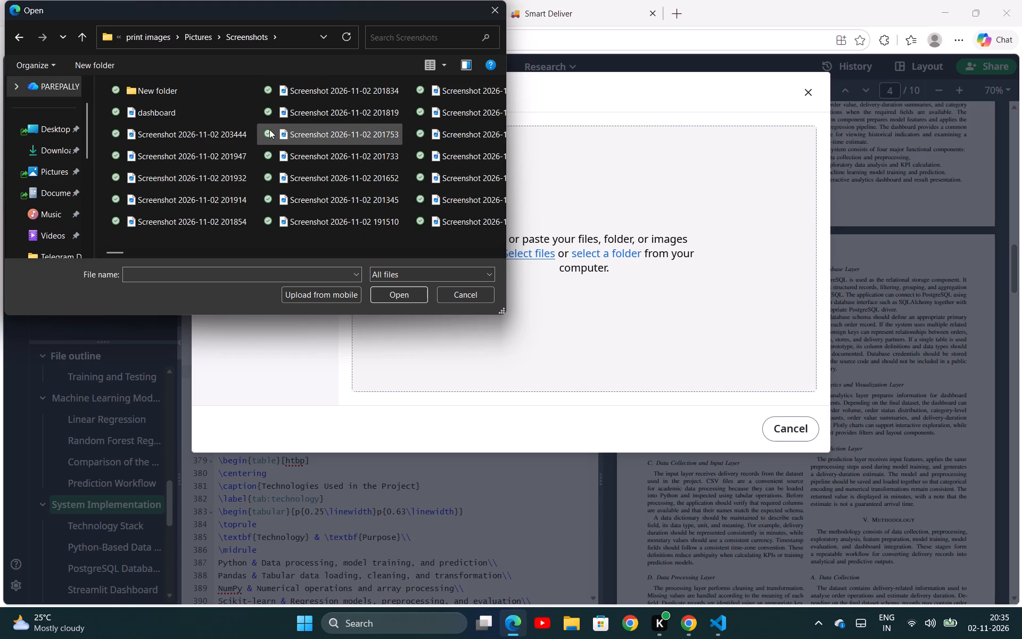
pyautogui.click(193, 115)
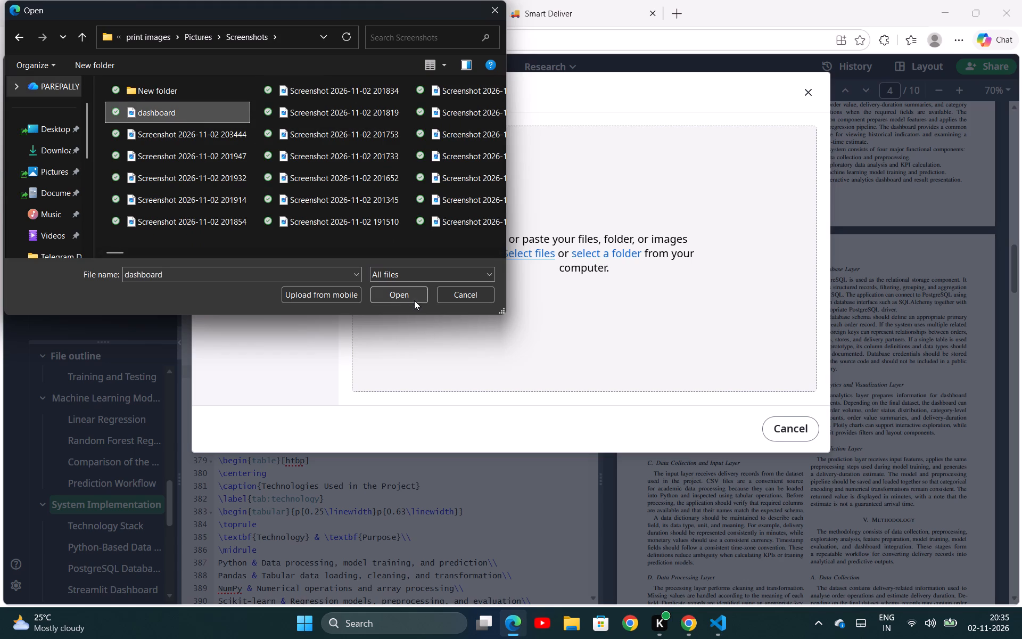
pyautogui.click(407, 295)
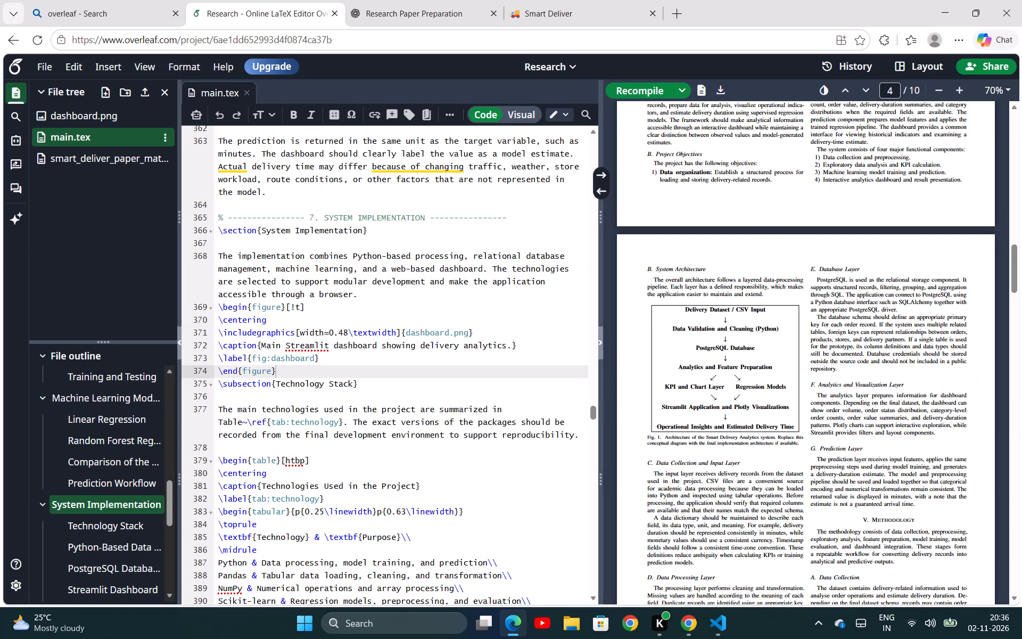
# Switch to ChatGPT and show the LaTeX source for Figure 3 – Prediction Interface.
pyautogui.click(394, 0)
pyautogui.scroll(-3, 434, 344)
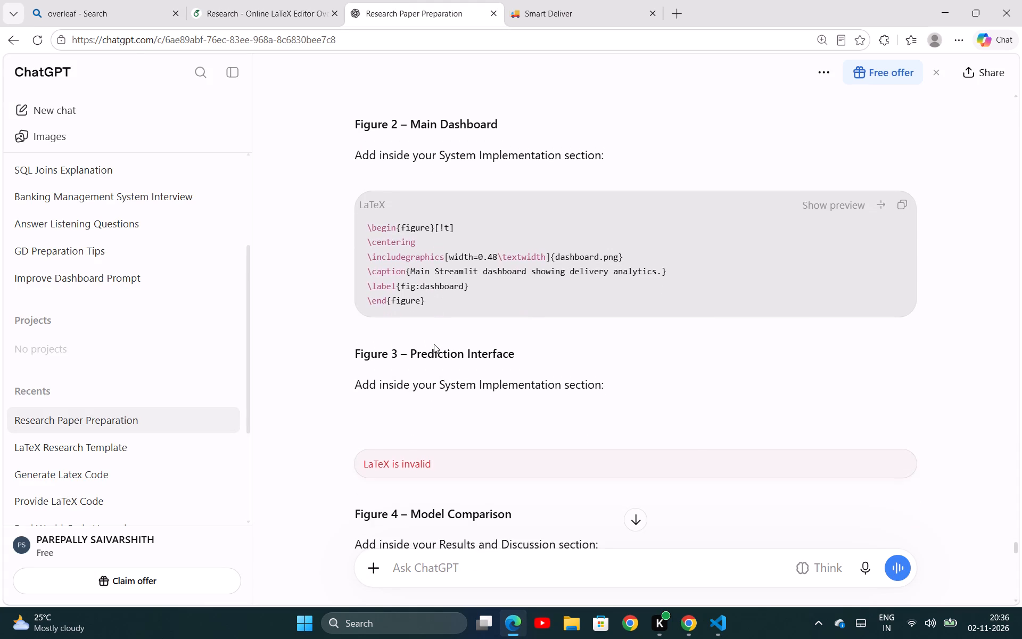
pyautogui.scroll(-1, 434, 344)
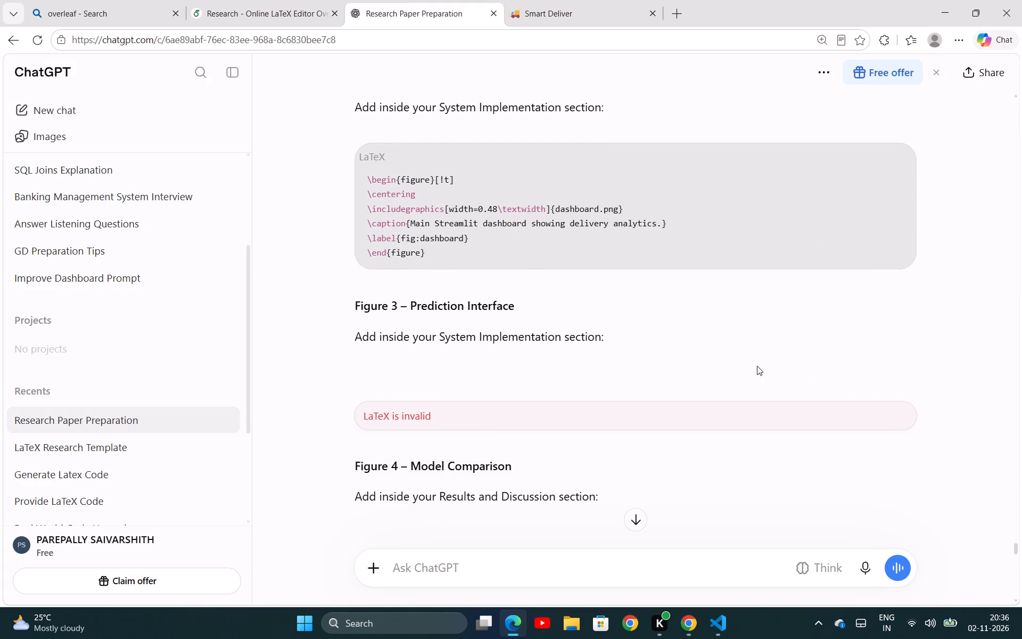
pyautogui.click(814, 388)
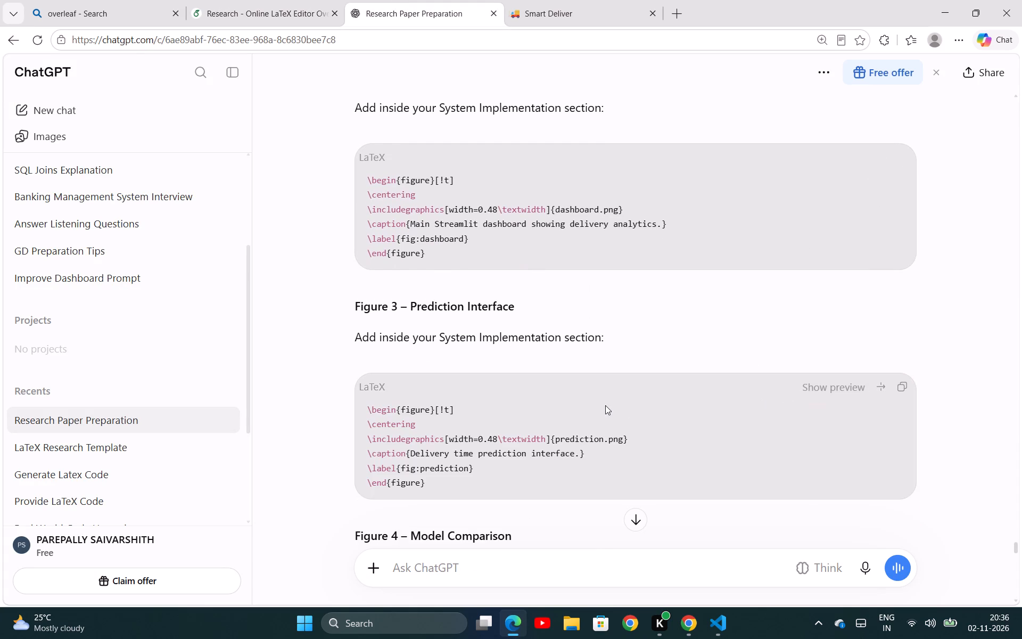
pyautogui.scroll(-1, 605, 405)
# Switch to the Smart Deliver app and capture a screenshot of its Delivery Prediction page, covering the sidebar, AI Delivery Prediction header and Order Information form.
pyautogui.click(583, 13)
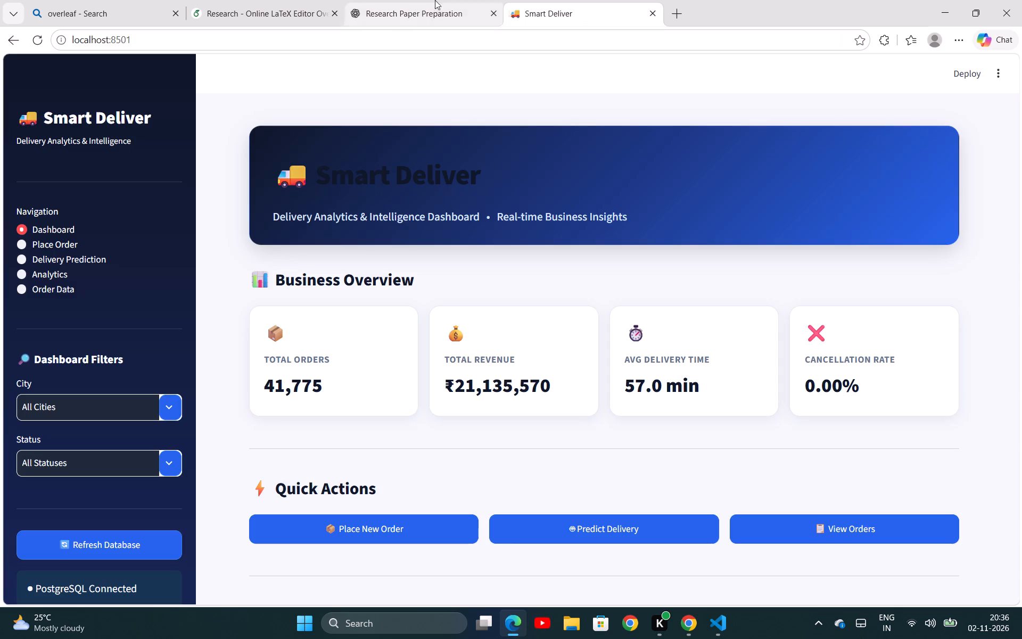
pyautogui.click(85, 256)
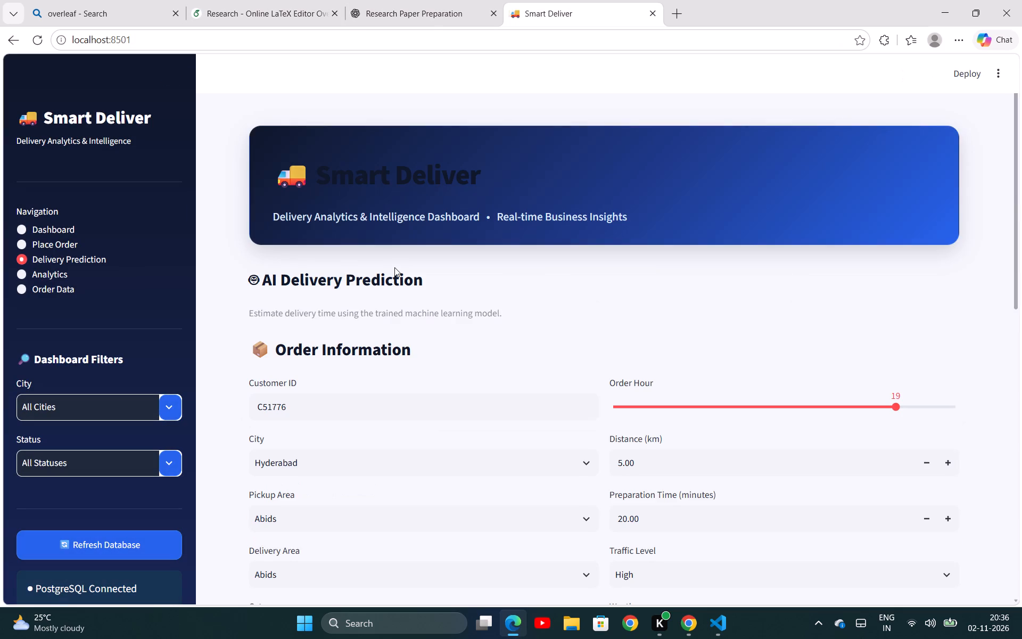
pyautogui.scroll(-2, 394, 267)
pyautogui.press('Print')
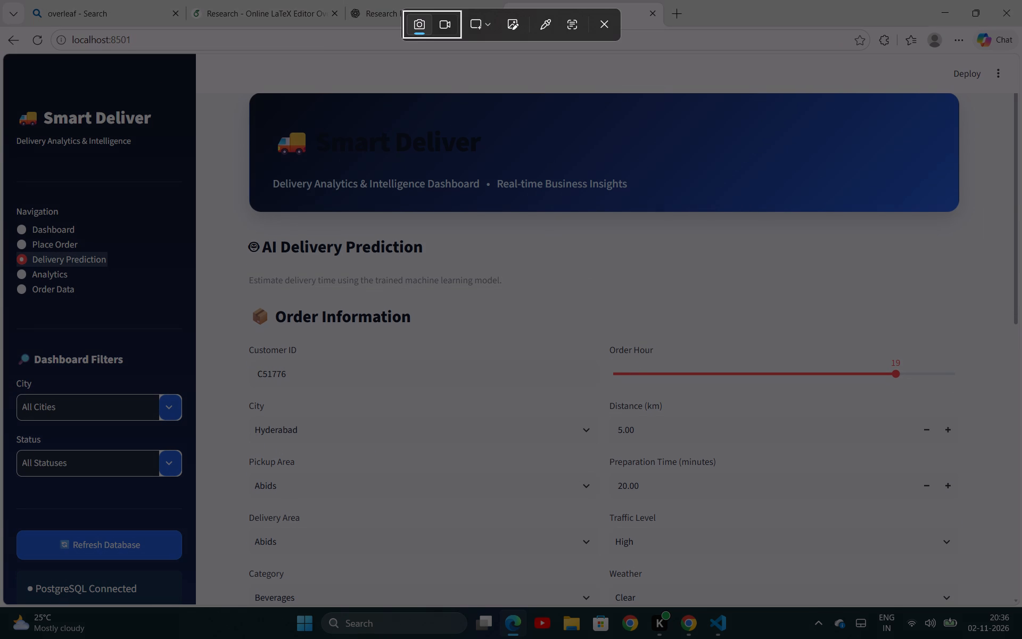
pyautogui.moveTo(14, 82); pyautogui.dragTo(813, 450)
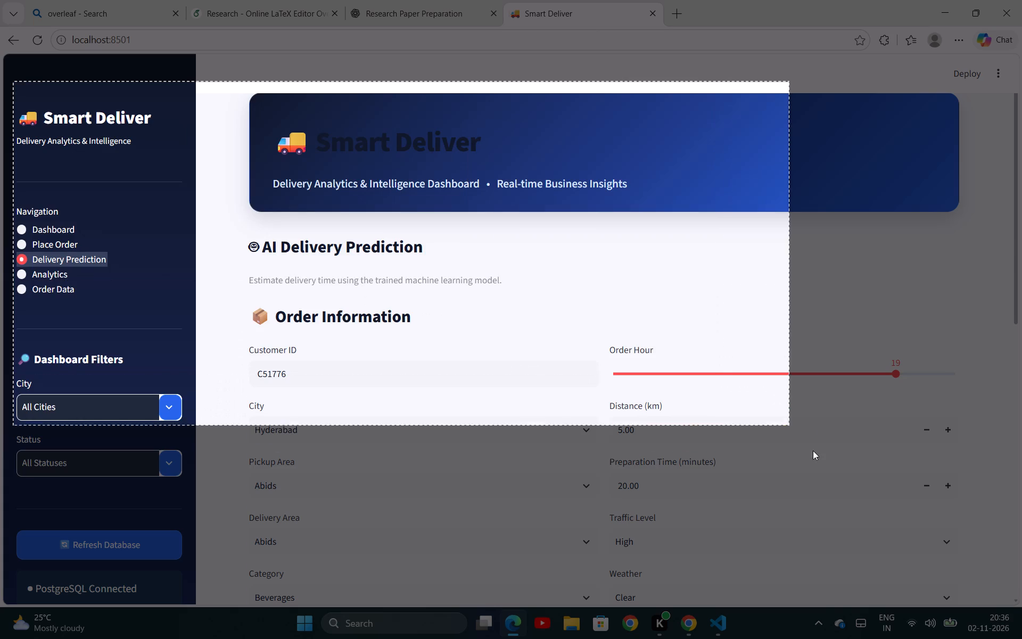
pyautogui.moveTo(813, 450); pyautogui.dragTo(1021, 606)
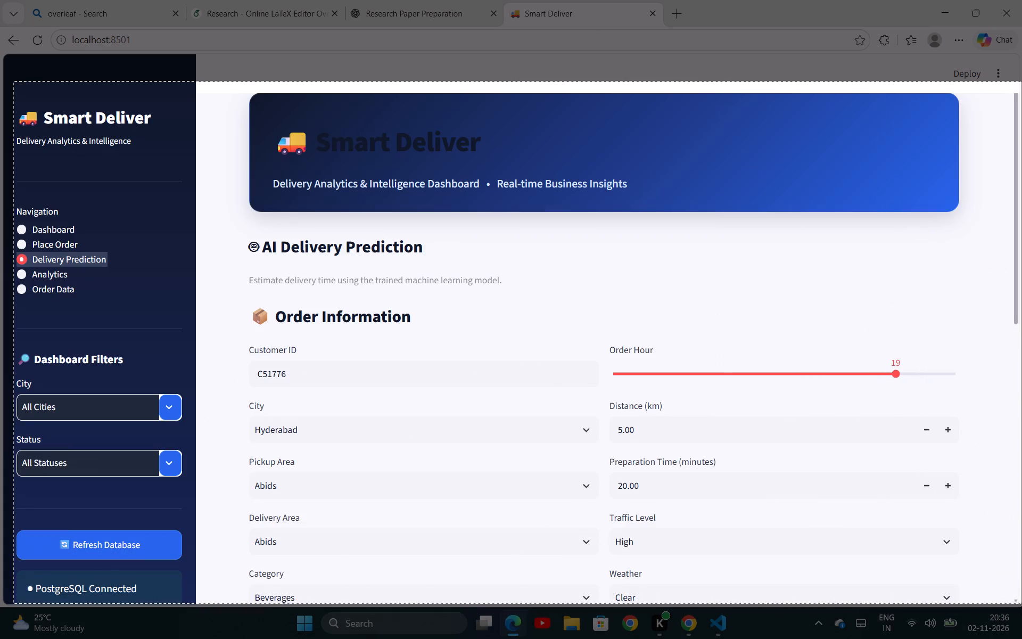
pyautogui.moveTo(1021, 606); pyautogui.dragTo(998, 605)
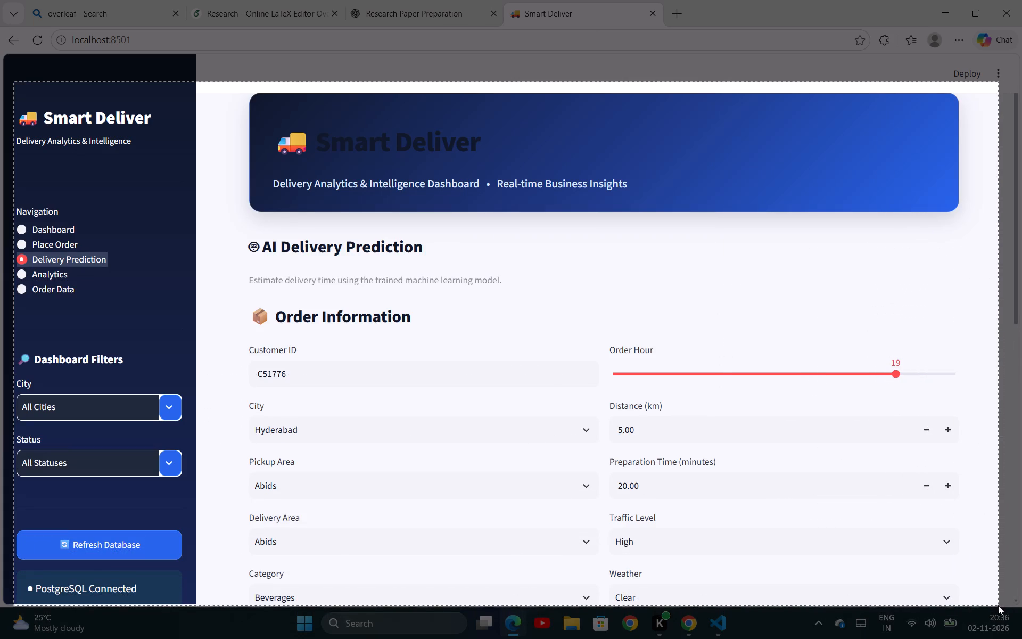
pyautogui.moveTo(998, 605); pyautogui.dragTo(999, 603)
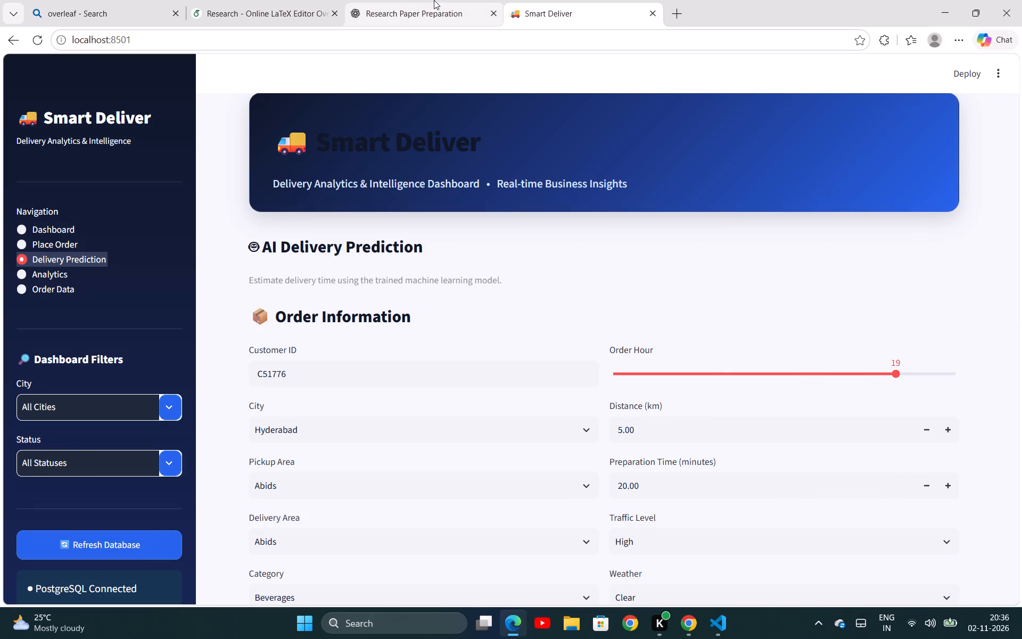
pyautogui.doubleClick(853, 463)
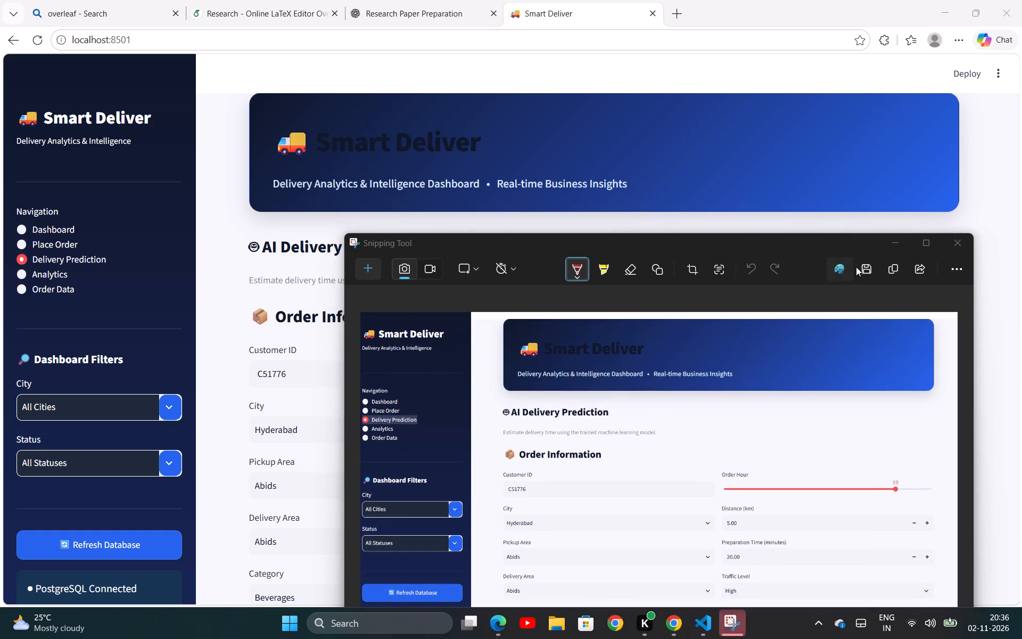
pyautogui.click(859, 271)
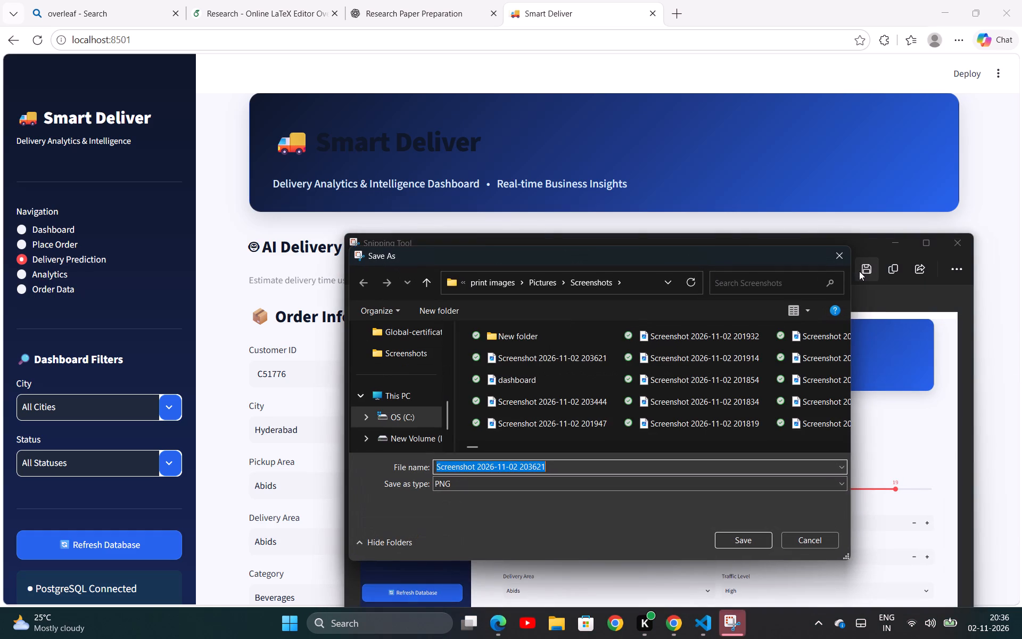
pyautogui.press('BackSpace')
pyautogui.write('prediction')
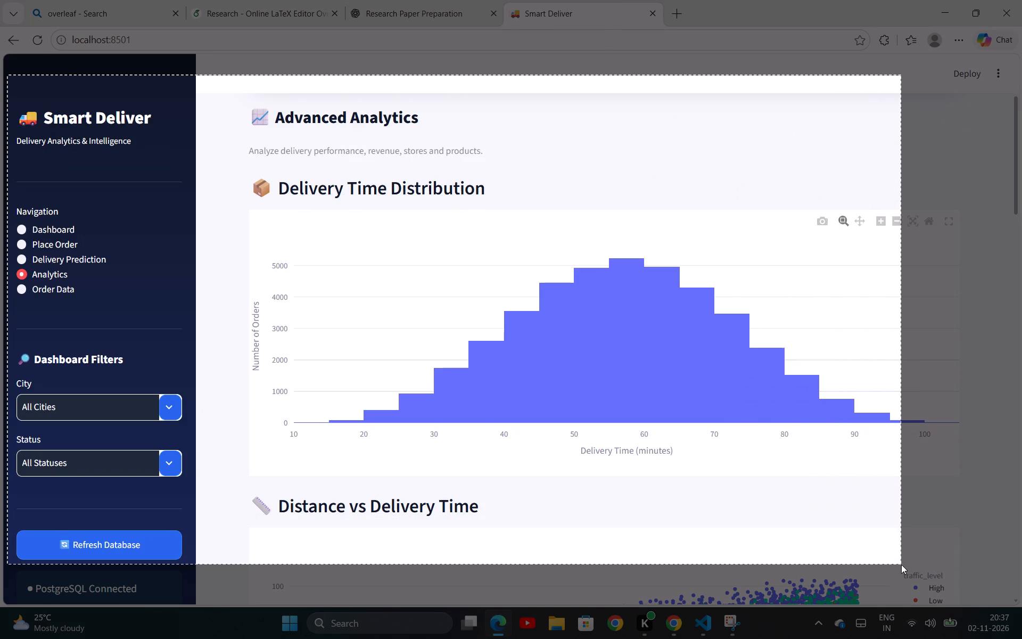
pyautogui.moveTo(901, 564); pyautogui.dragTo(1004, 603)
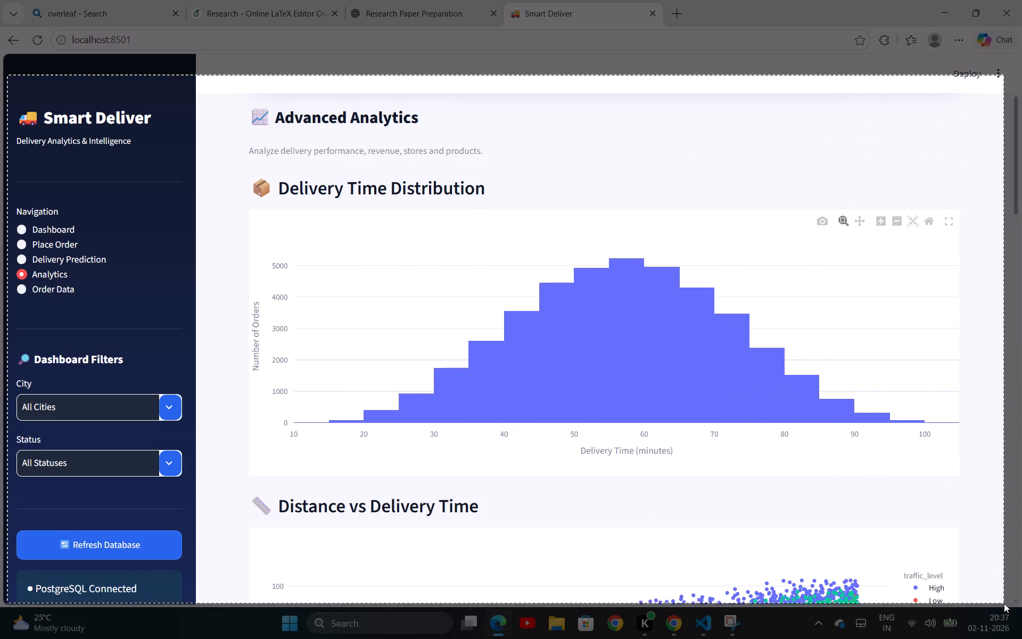
pyautogui.moveTo(1004, 603); pyautogui.dragTo(1005, 604)
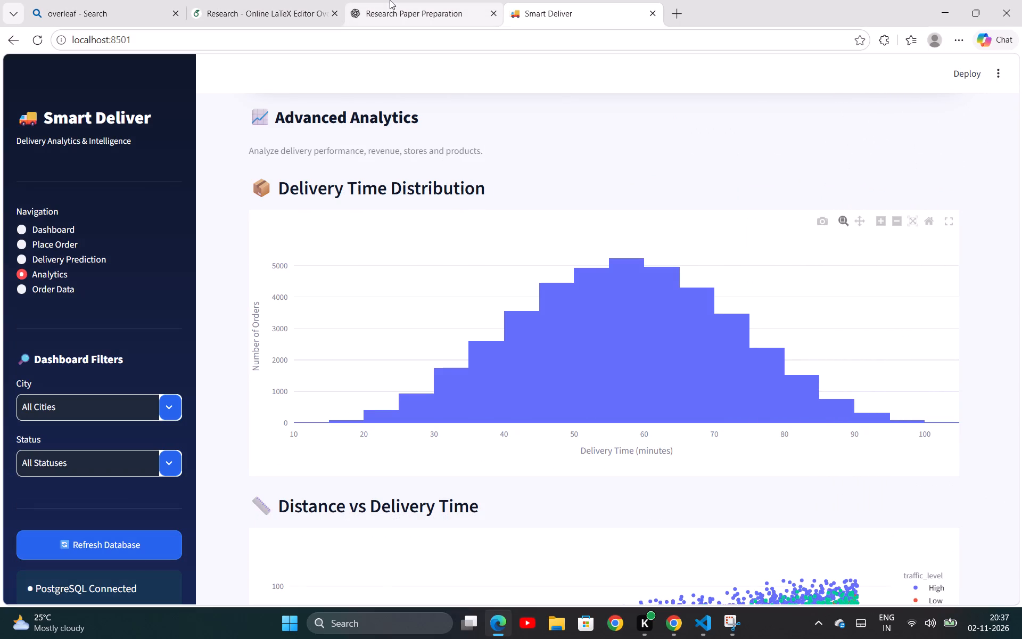
# Open the captured Analytics screenshot in Snipping Tool, save it as a PNG named analytics in the Screenshots folder, and close the tool.
pyautogui.click(285, 0)
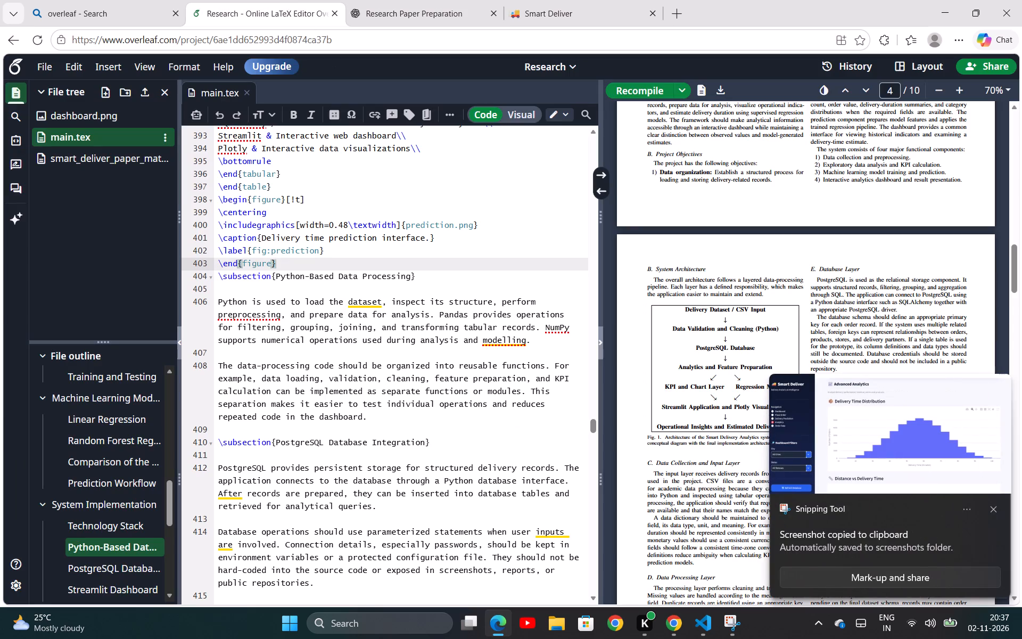
pyautogui.doubleClick(943, 432)
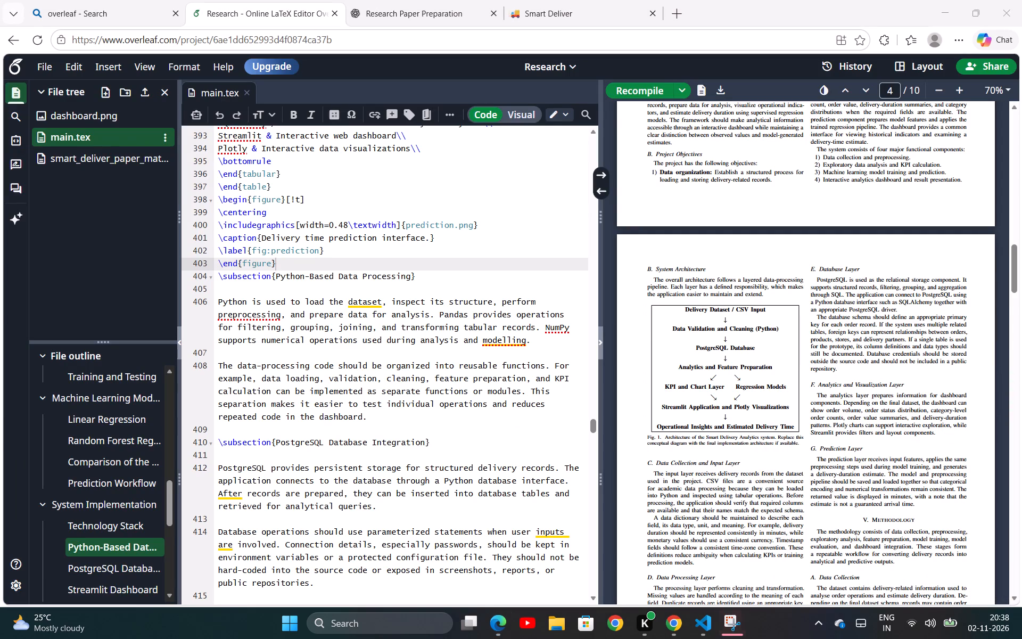
pyautogui.click(732, 621)
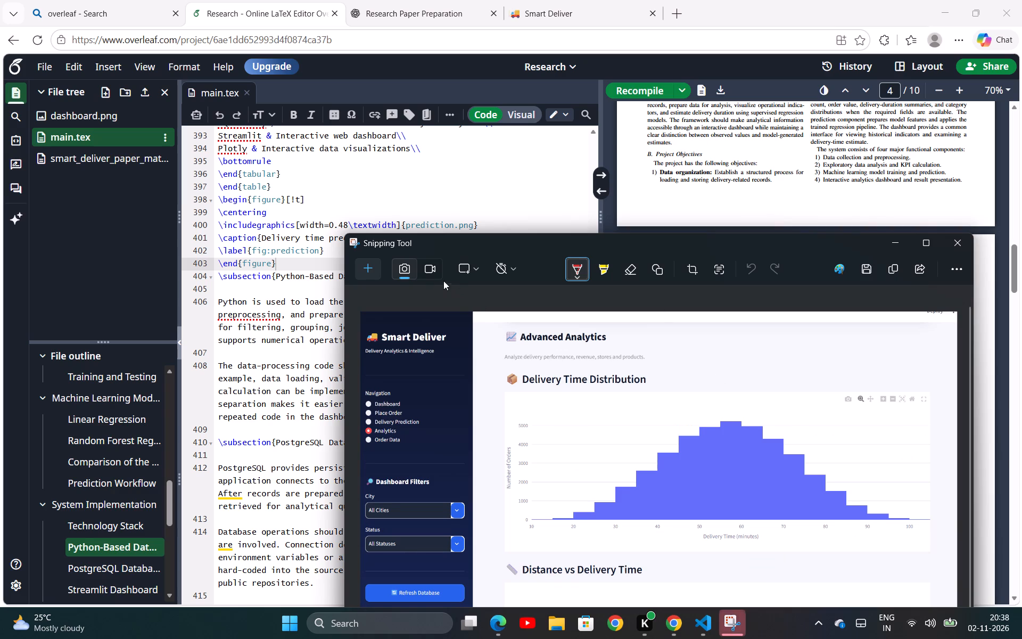
pyautogui.click(867, 266)
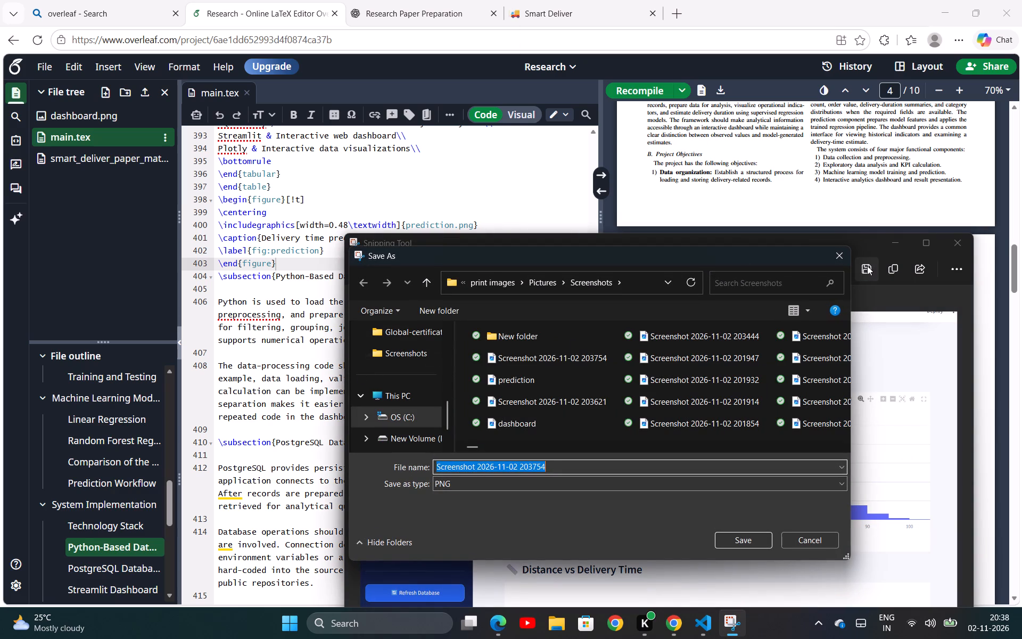
pyautogui.press('BackSpace')
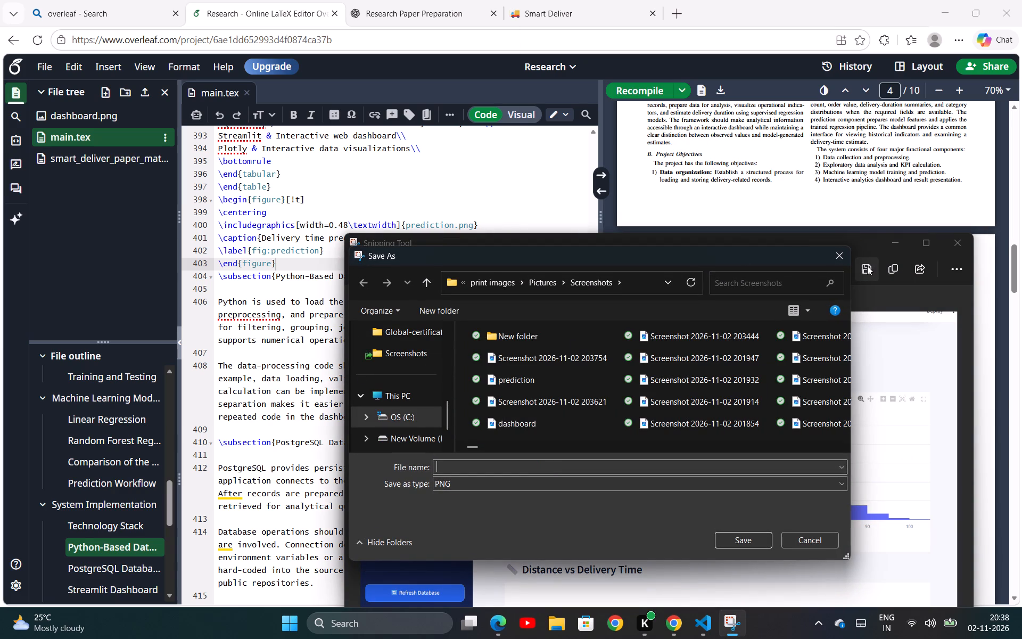
pyautogui.write('analytics')
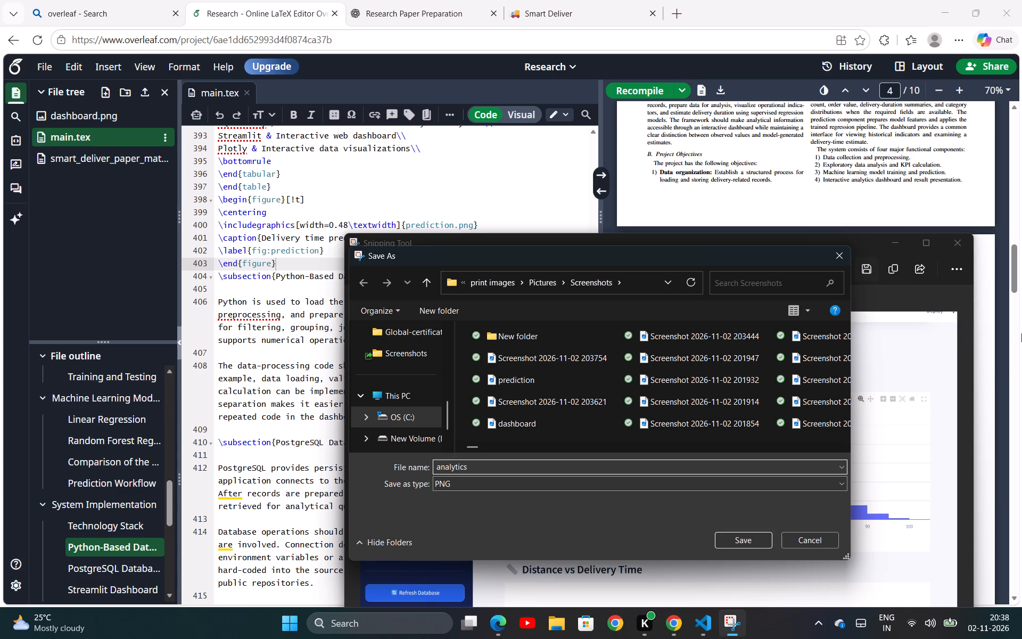
pyautogui.click(734, 543)
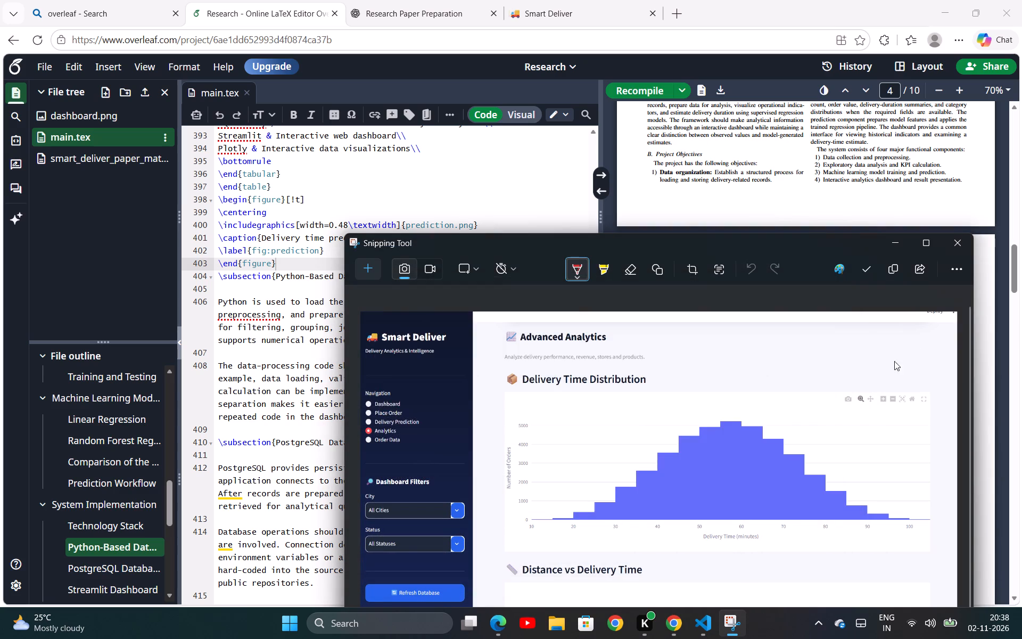
pyautogui.click(958, 241)
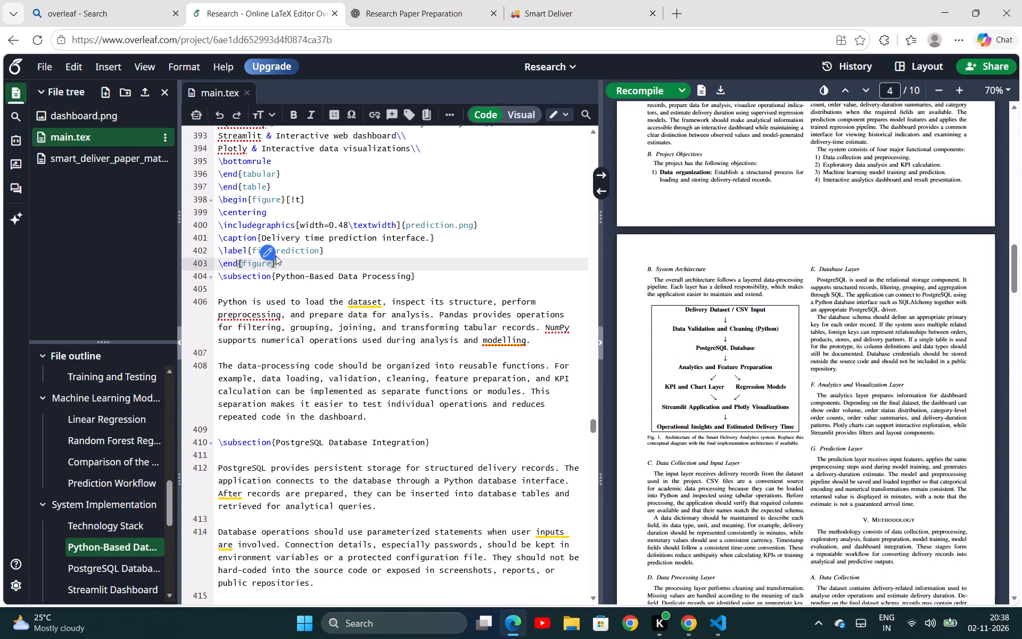
# Copy the prediction.png figure block and paste it onto the blank line between the Data Visualization text and the Dashboard Interface subsection.
pyautogui.scroll(6, 276, 256)
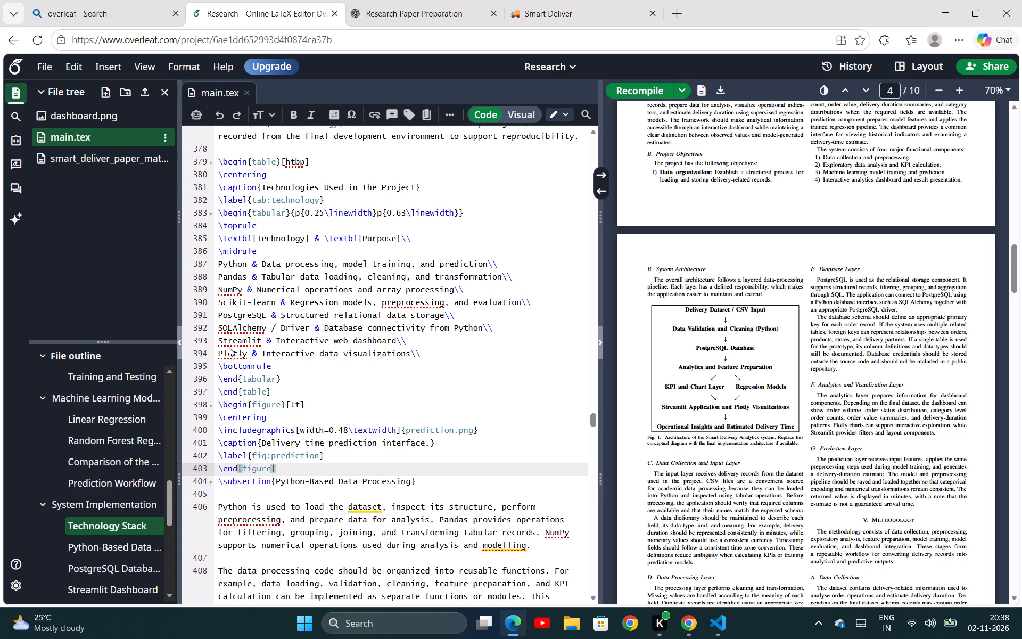
pyautogui.moveTo(219, 404); pyautogui.dragTo(424, 481)
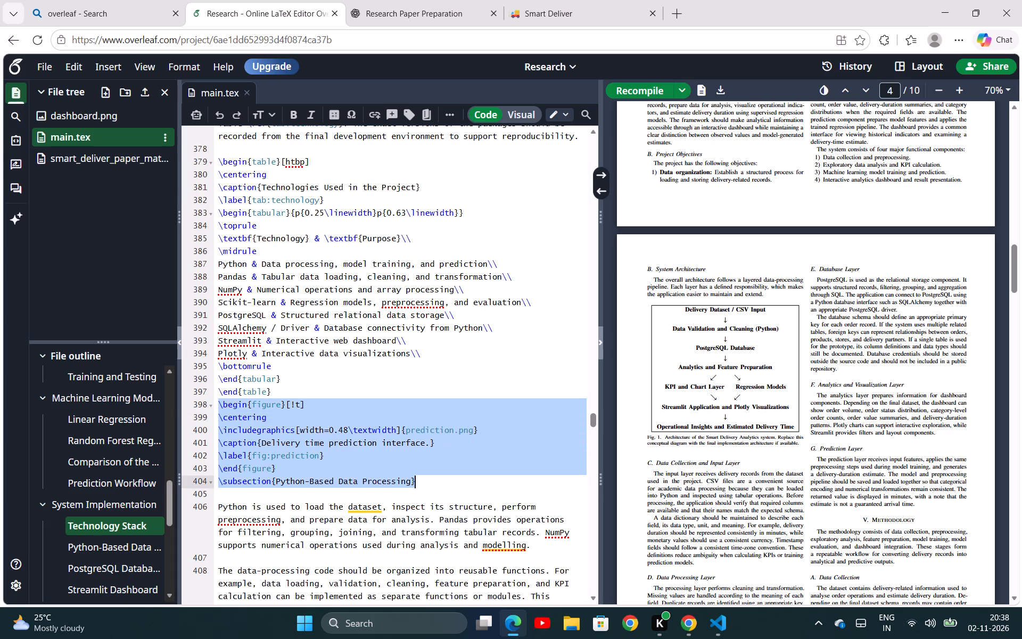
pyautogui.hotkey('ctrl', 'c')
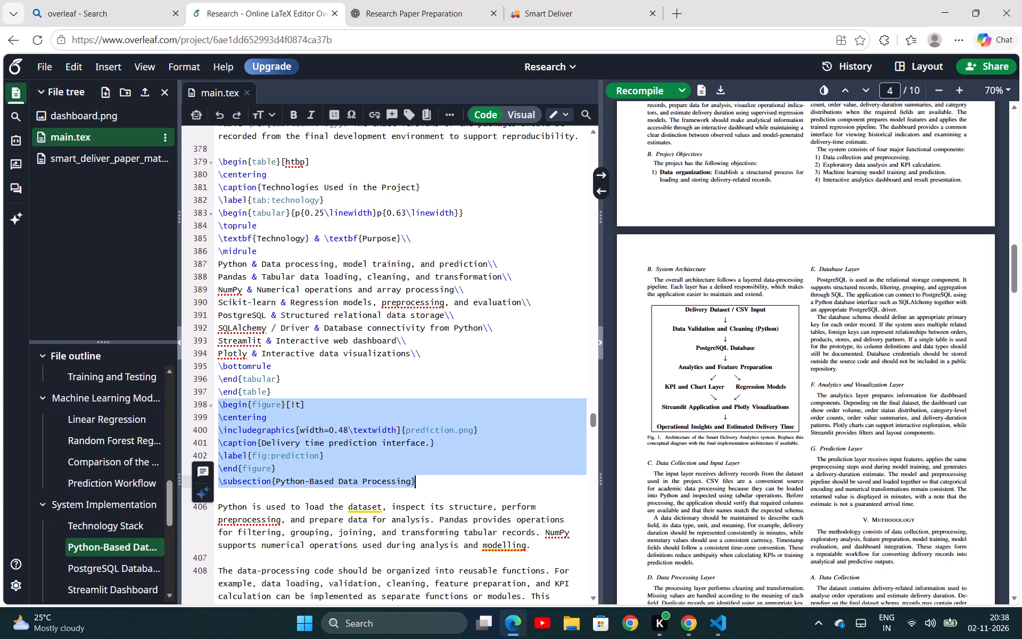
pyautogui.click(293, 469)
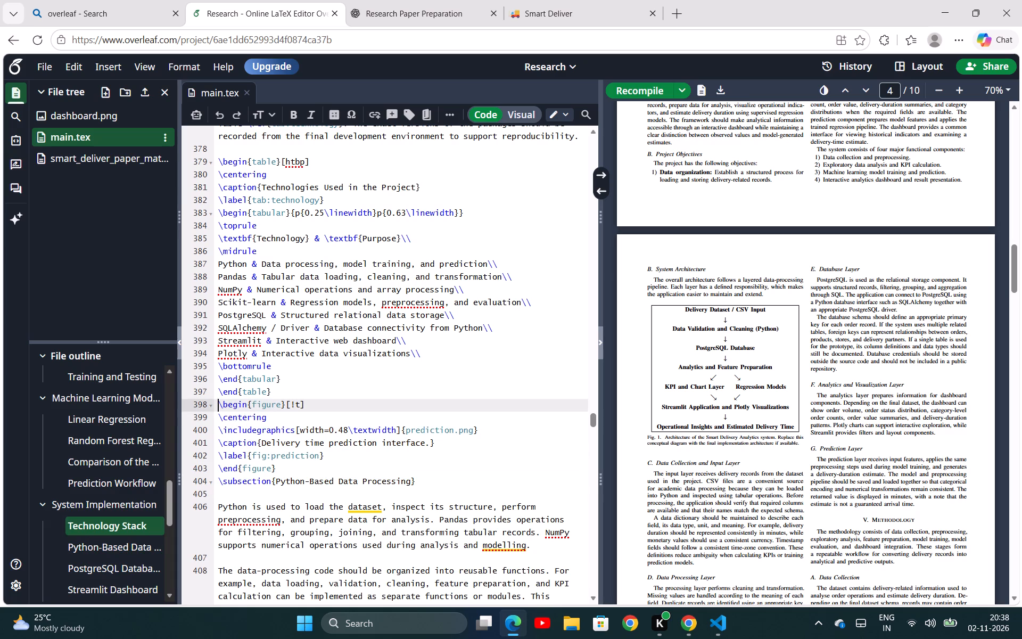
pyautogui.moveTo(282, 470); pyautogui.dragTo(219, 406)
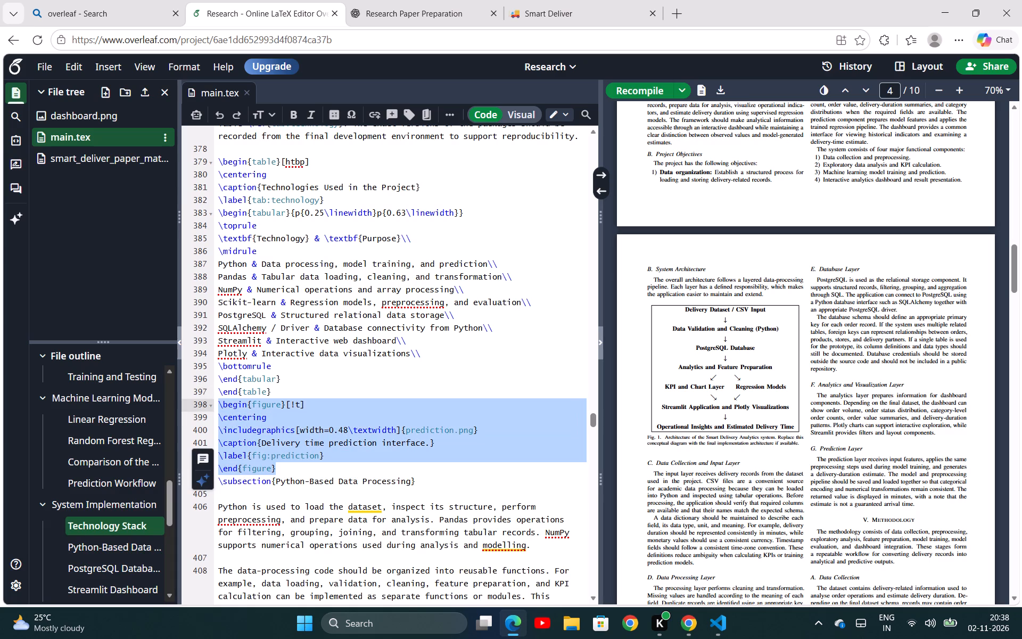
pyautogui.hotkey('ctrl', 'c')
pyautogui.click(295, 457)
pyautogui.scroll(-1, 295, 457)
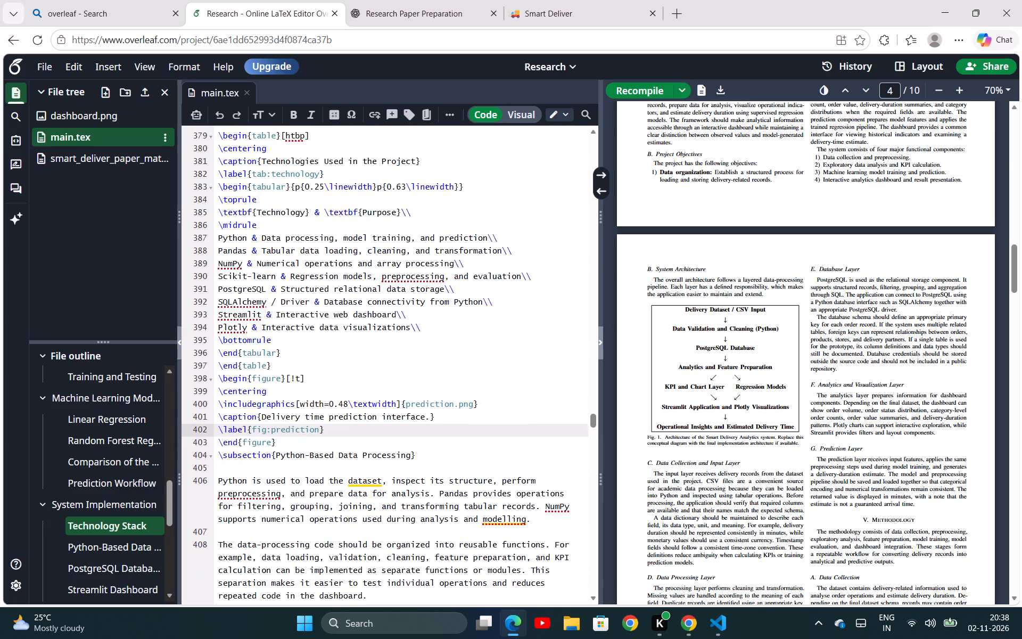
pyautogui.scroll(-4, 295, 457)
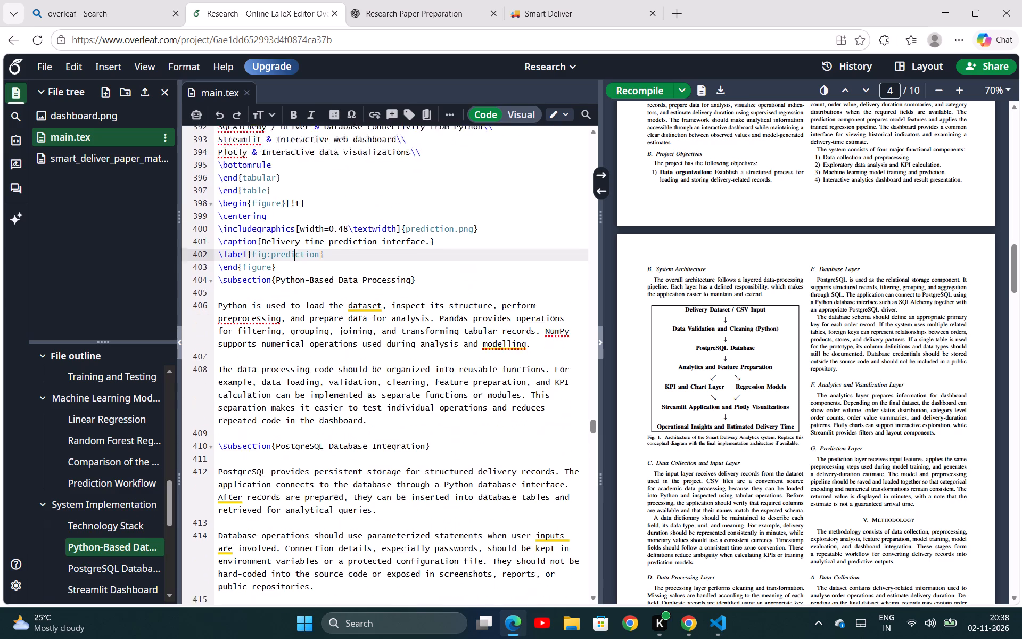
pyautogui.scroll(-3, 295, 457)
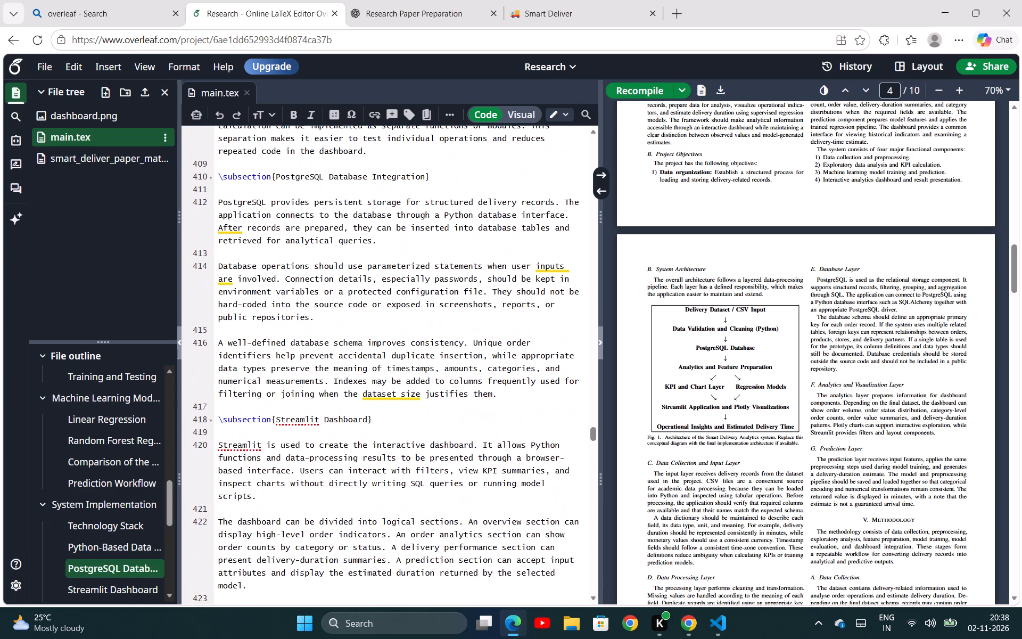
pyautogui.scroll(-5, 295, 457)
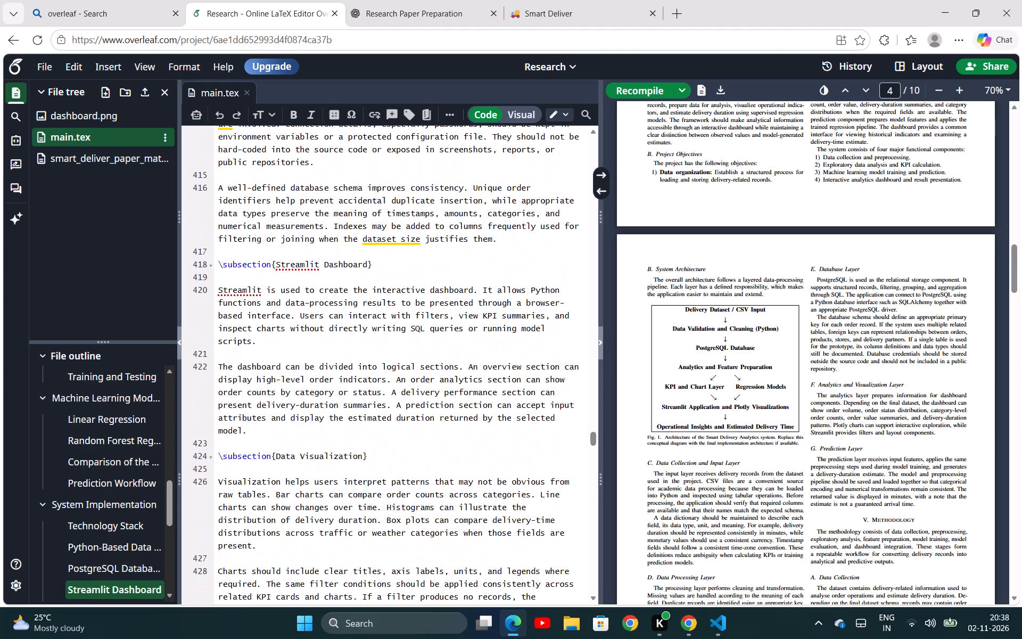
pyautogui.scroll(-3, 295, 457)
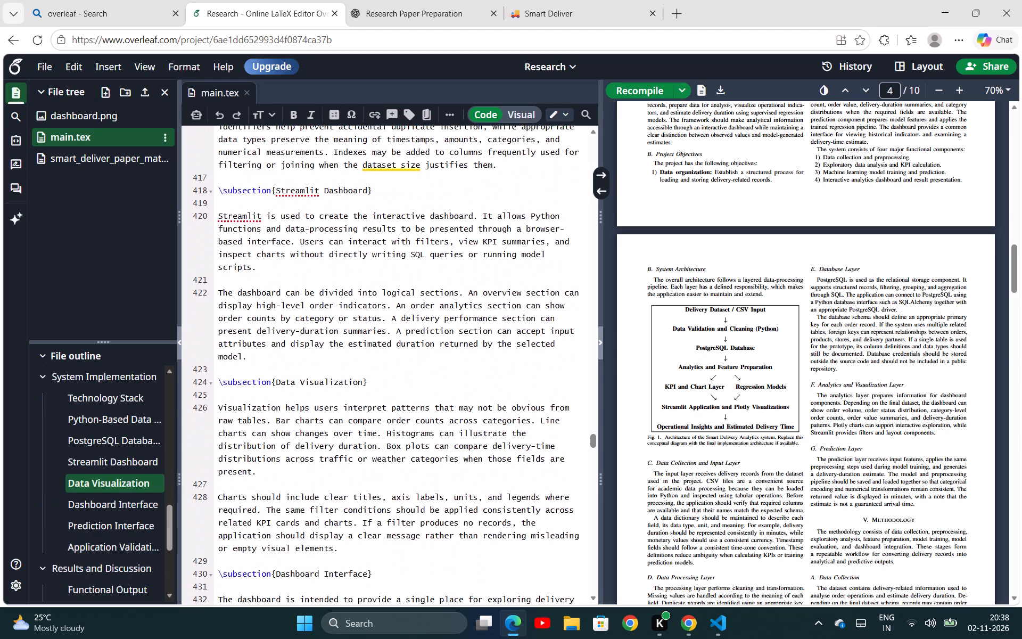
pyautogui.scroll(-1, 295, 457)
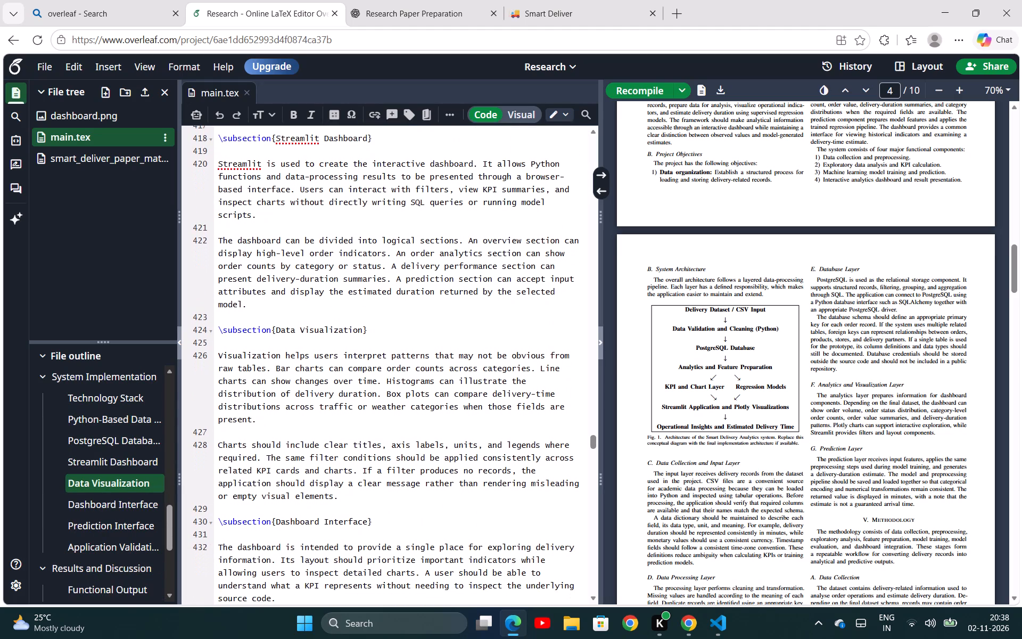
pyautogui.scroll(-1, 295, 457)
pyautogui.scroll(1, 295, 457)
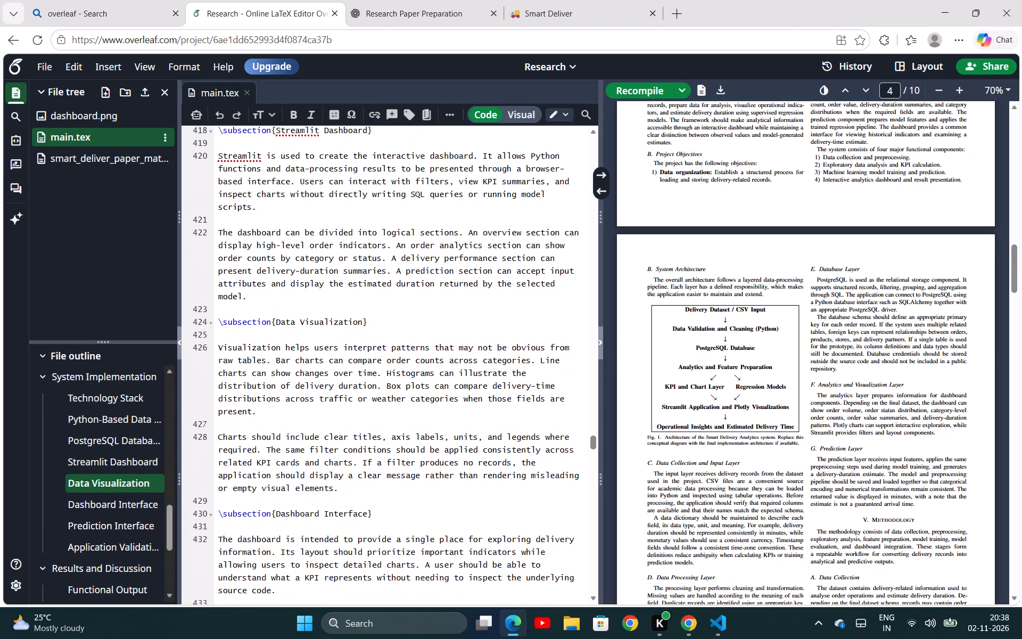
pyautogui.scroll(1, 295, 457)
pyautogui.click(246, 506)
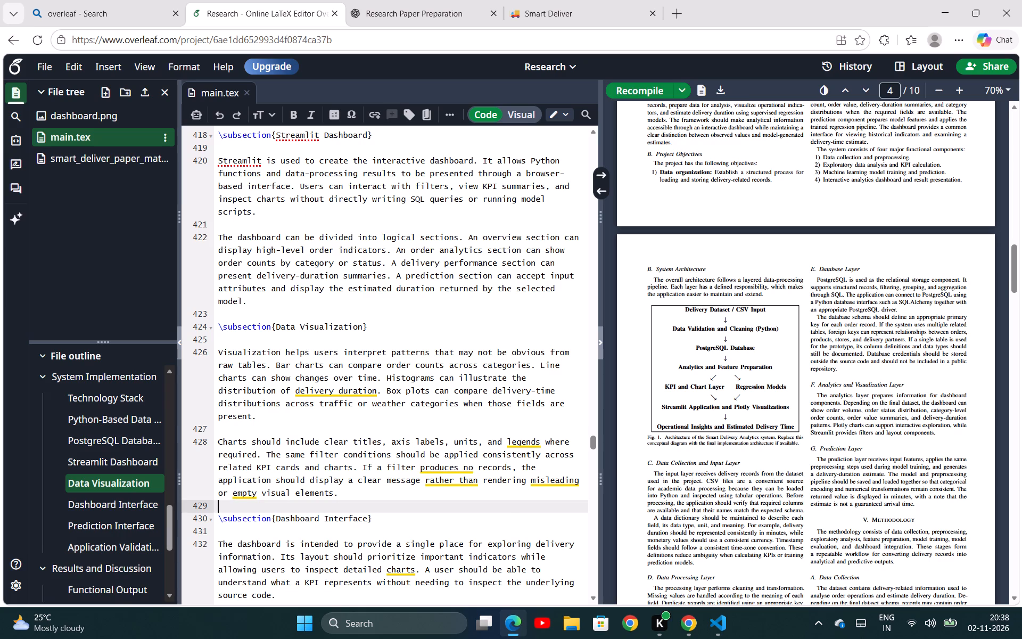
pyautogui.hotkey('ctrl', 'v')
# Change the image file name in the pasted figure block to analytics.png.
pyautogui.click(455, 532)
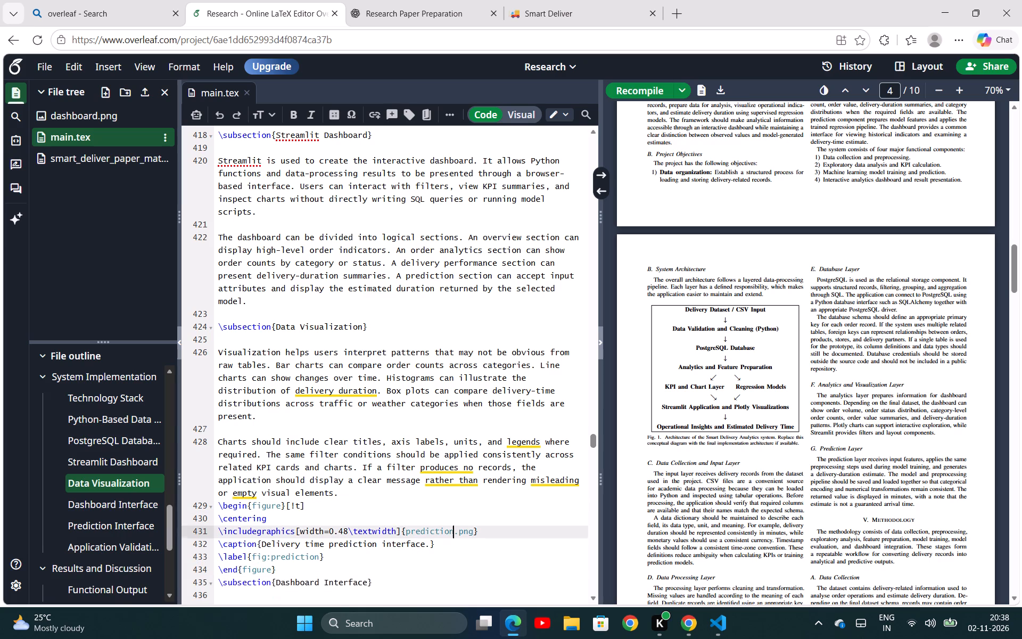
pyautogui.press('BackSpace')
pyautogui.press('BackSpace')
pyautogui.press('BackSpace')
pyautogui.press('BackSpace')
pyautogui.press('BackSpace')
pyautogui.press('BackSpace')
pyautogui.press('BackSpace')
pyautogui.press('BackSpace')
pyautogui.press('BackSpace')
pyautogui.press('BackSpace')
pyautogui.write('analytics')
# Switch to the Smart Deliver app and capture a screenshot of its Dashboard page with the sidebar, Orders by City, Traffic Impact and Weather Impact charts.
pyautogui.click(537, 0)
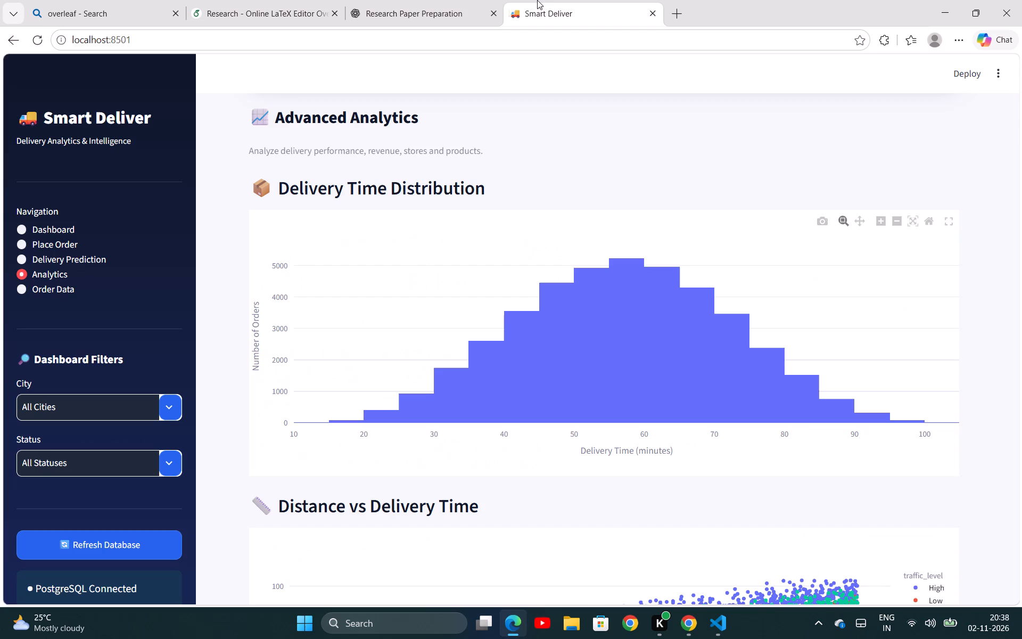
pyautogui.click(65, 229)
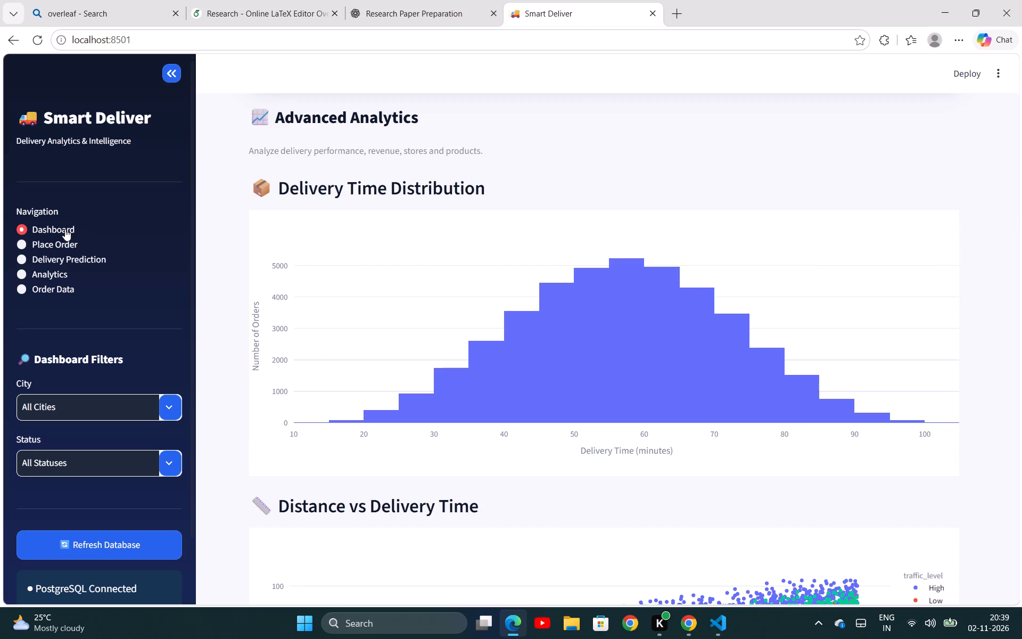
pyautogui.scroll(-2, 392, 346)
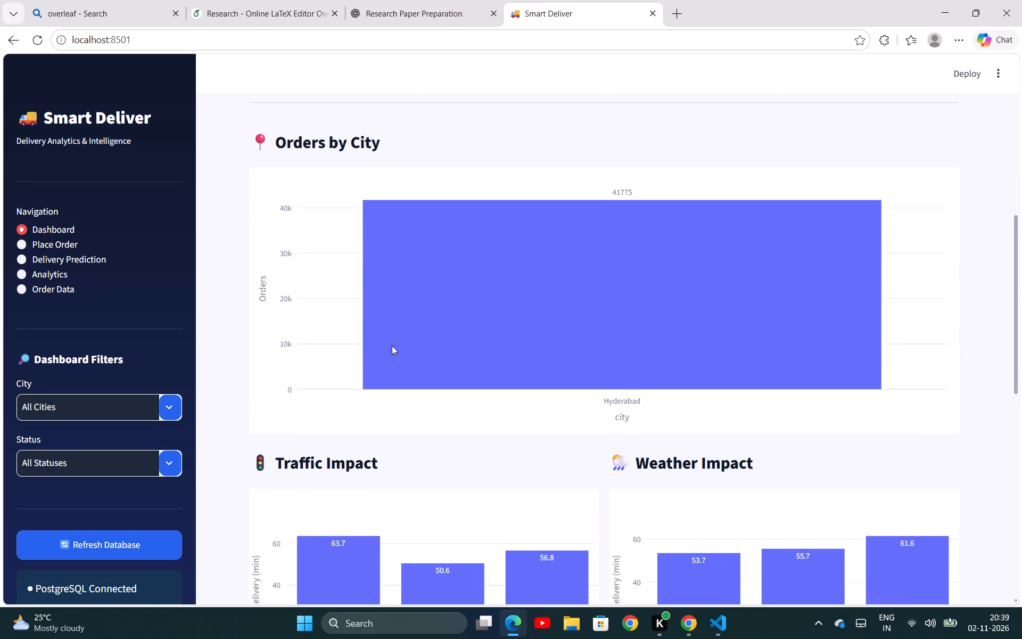
pyautogui.scroll(-2, 392, 346)
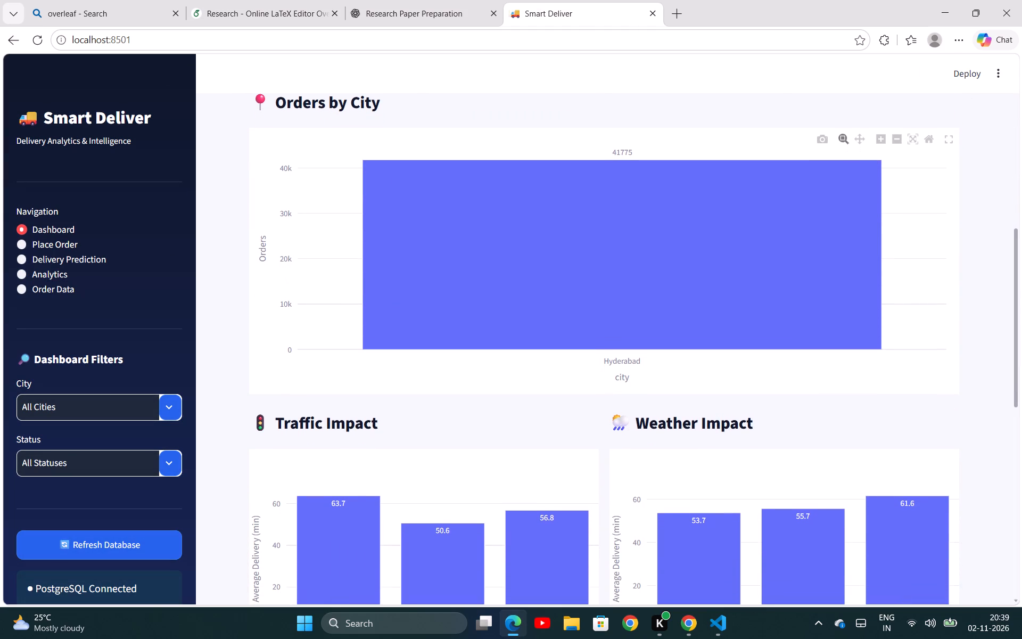
pyautogui.scroll(-1, 392, 346)
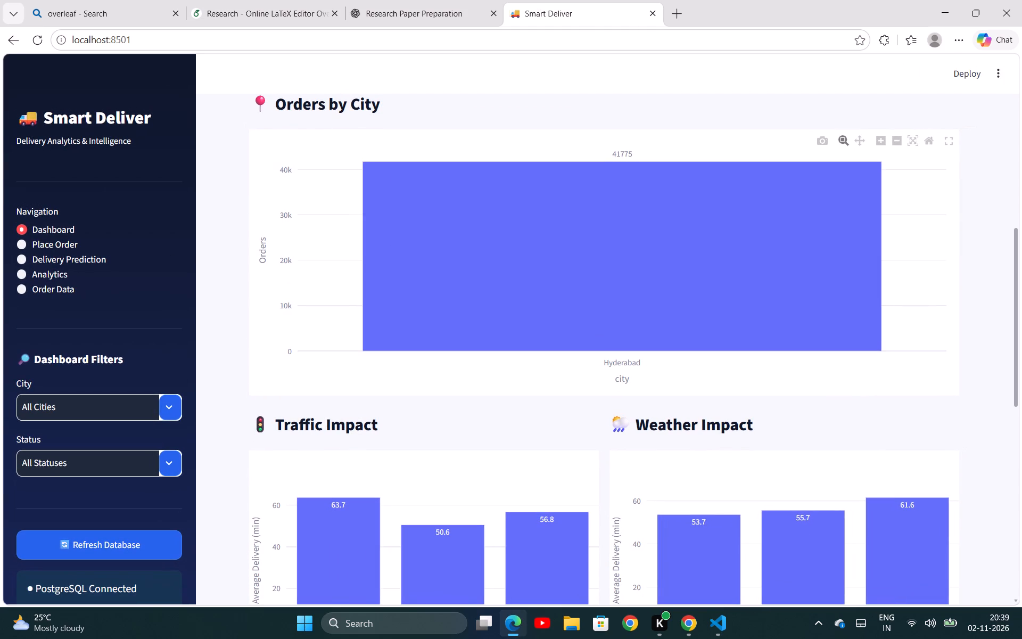
pyautogui.press('Print')
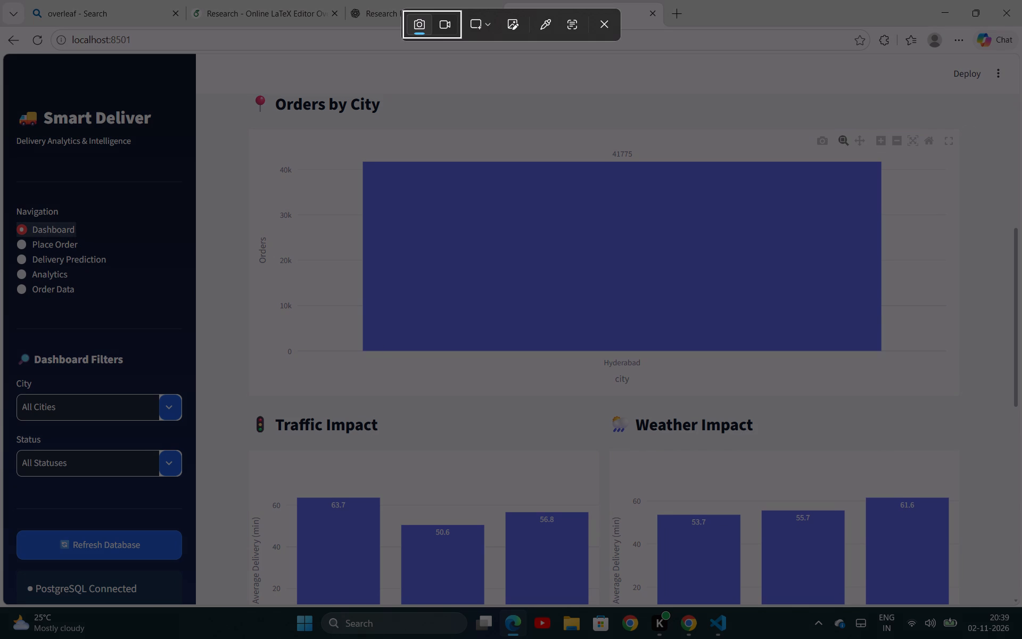
pyautogui.moveTo(9, 65); pyautogui.dragTo(1003, 635)
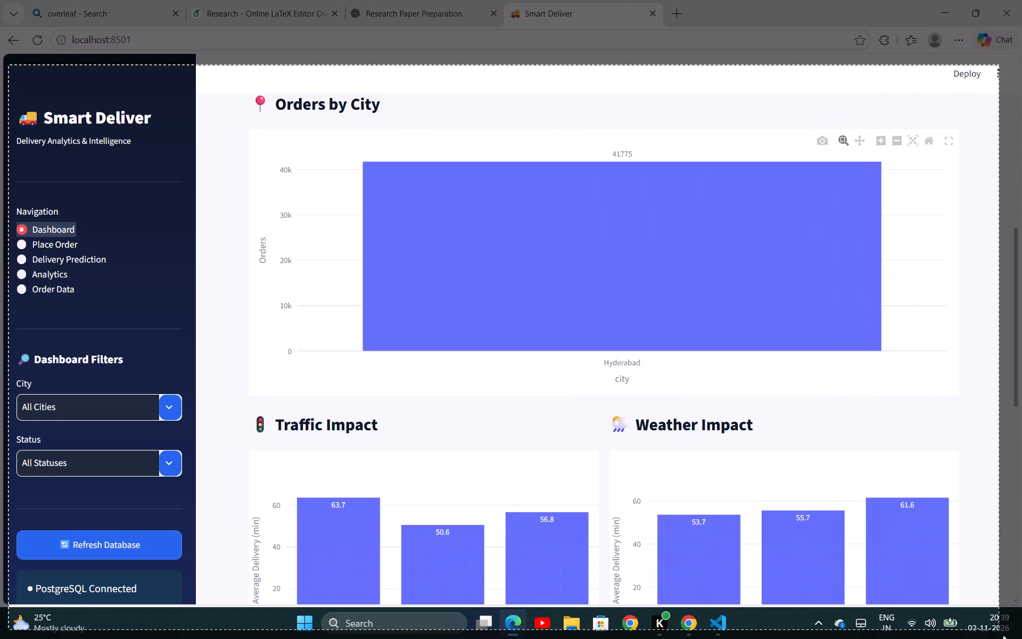
pyautogui.moveTo(1003, 635); pyautogui.dragTo(1000, 606)
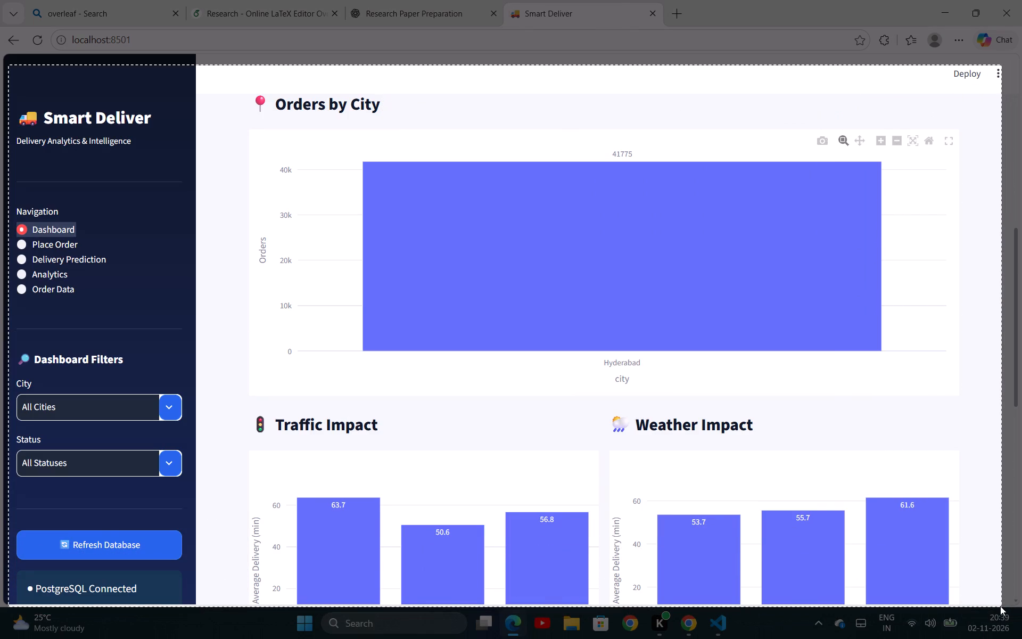
pyautogui.moveTo(1000, 606); pyautogui.dragTo(1005, 607)
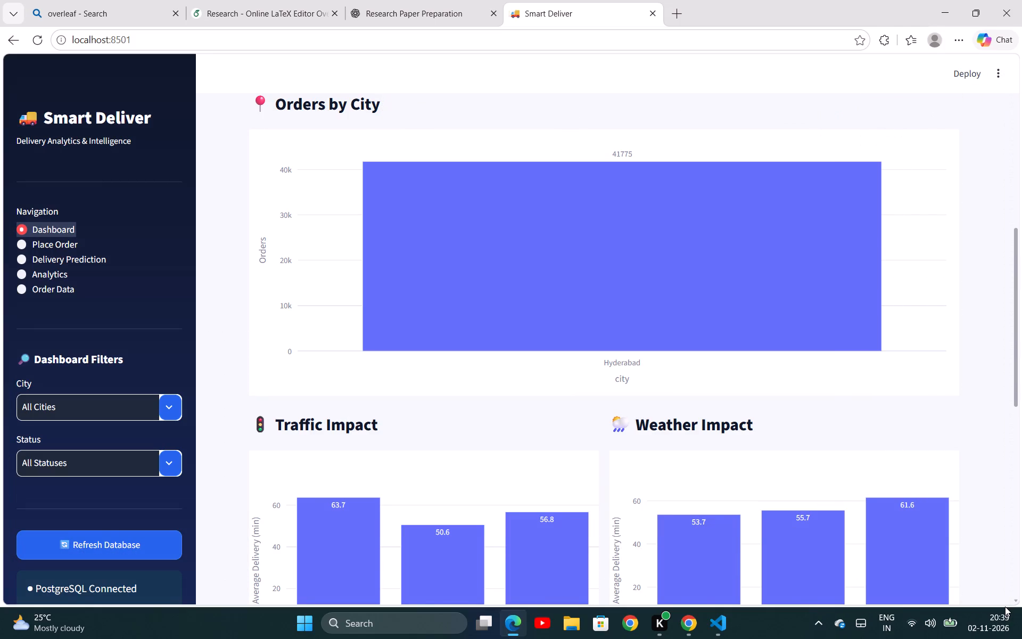
# Open the captured Dashboard screenshot in Snipping Tool and save it as a PNG named interface in the Screenshots folder.
pyautogui.doubleClick(854, 463)
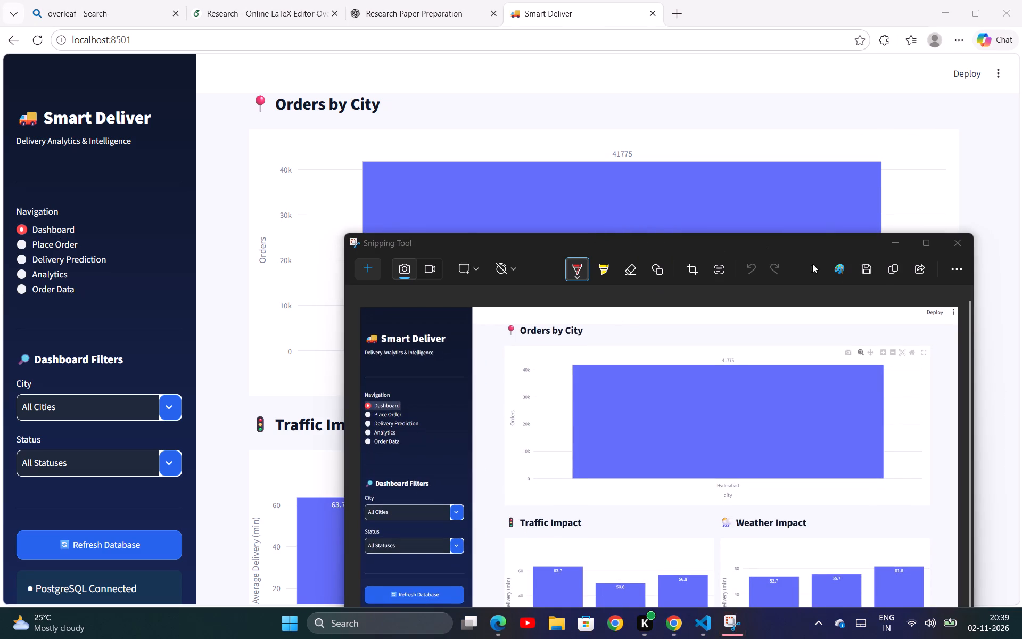
pyautogui.click(867, 271)
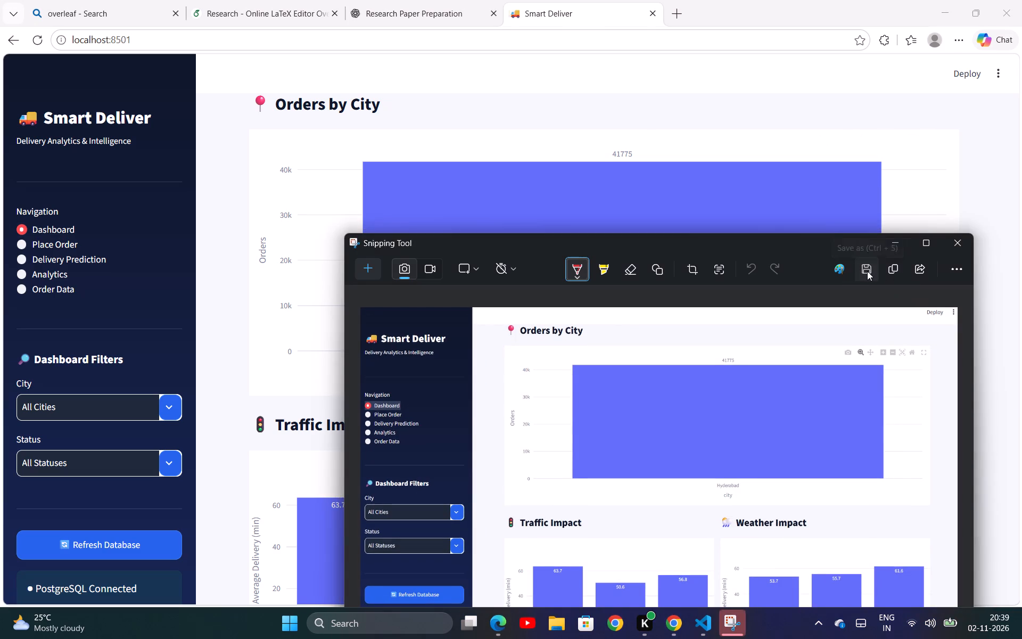
pyautogui.press('BackSpace')
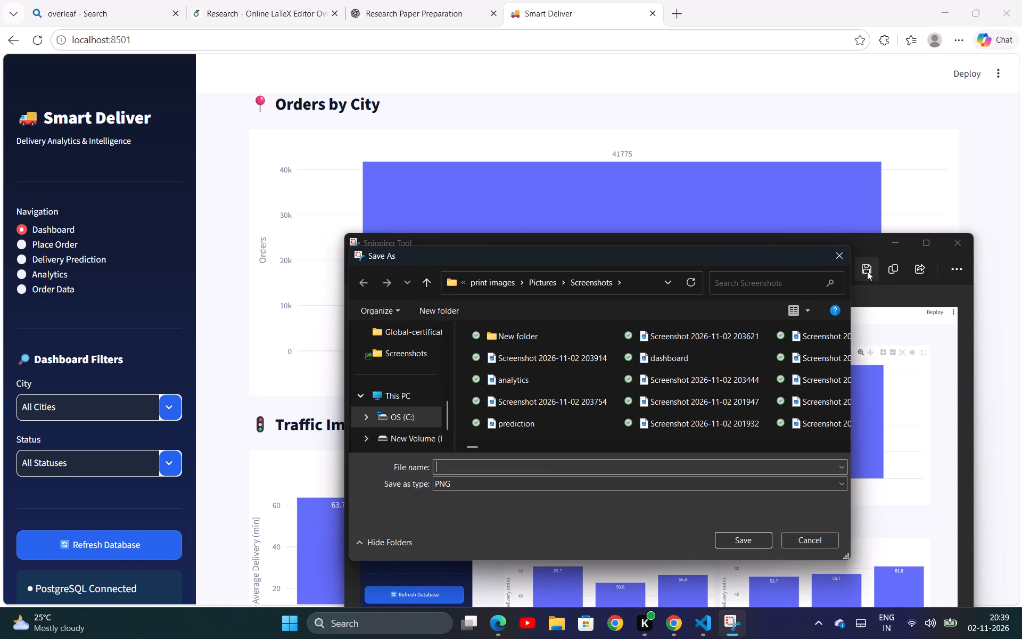
pyautogui.write('i n')
pyautogui.press('BackSpace')
pyautogui.press('BackSpace')
pyautogui.write('nterface')
pyautogui.click(737, 539)
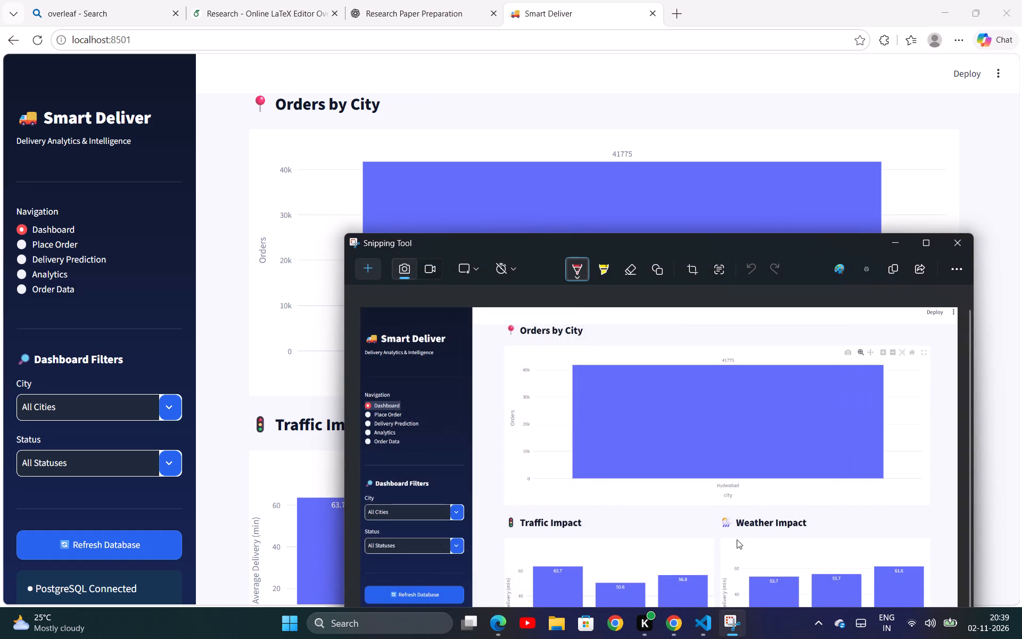
# In Overleaf's main.tex, delete the text "Insert Actual Smart Delivery Analytics Dashboard Screenshot" from the \textbf braces in the Dashboard Interface figure.
pyautogui.click(312, 0)
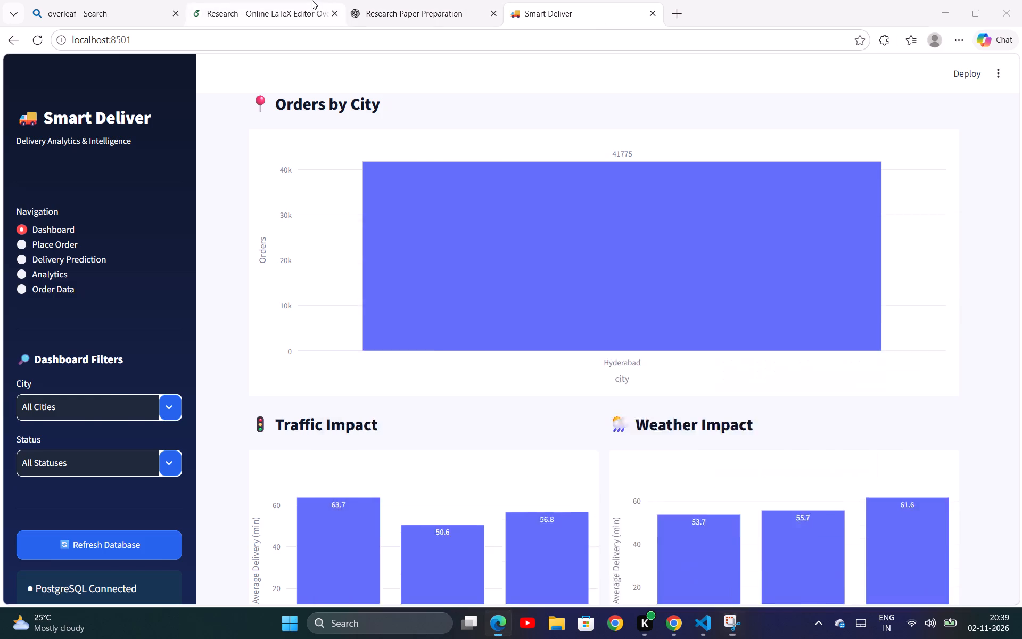
pyautogui.scroll(-1, 331, 307)
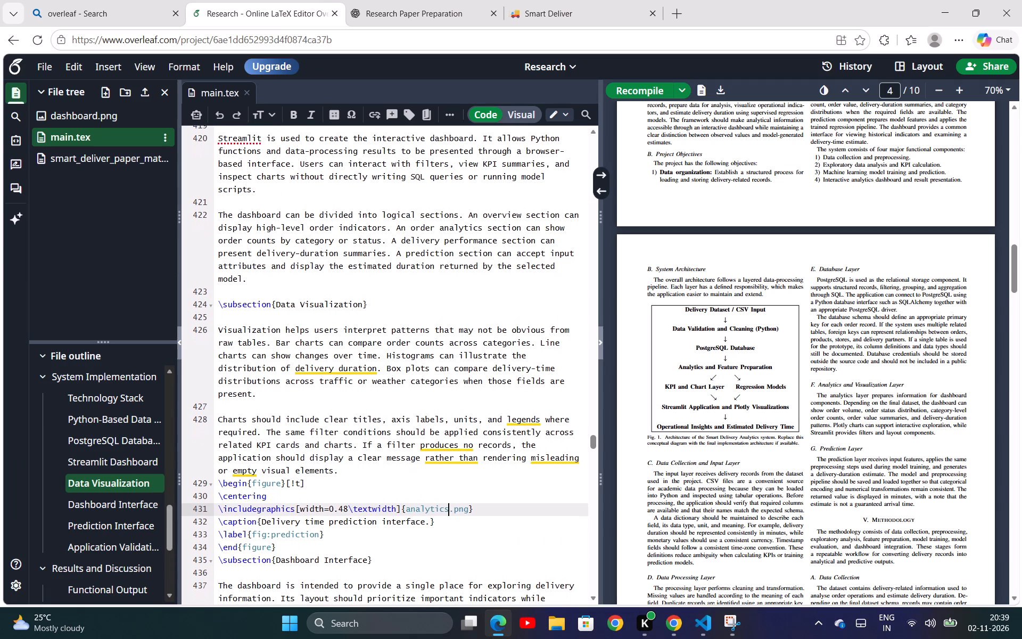
pyautogui.scroll(-1, 331, 307)
pyautogui.scroll(-2, 322, 369)
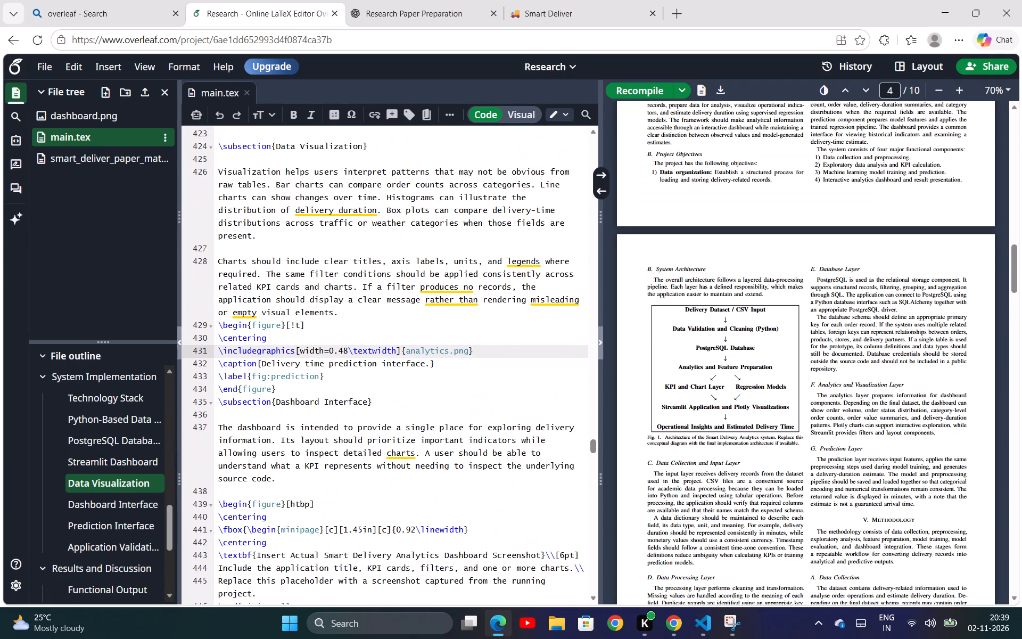
pyautogui.scroll(-2, 322, 369)
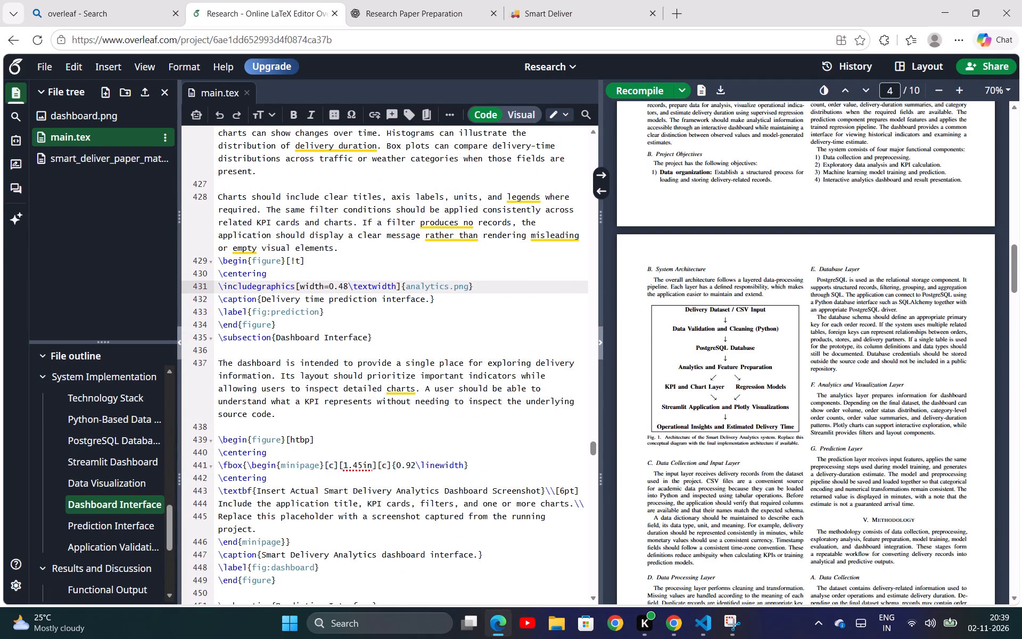
pyautogui.click(271, 424)
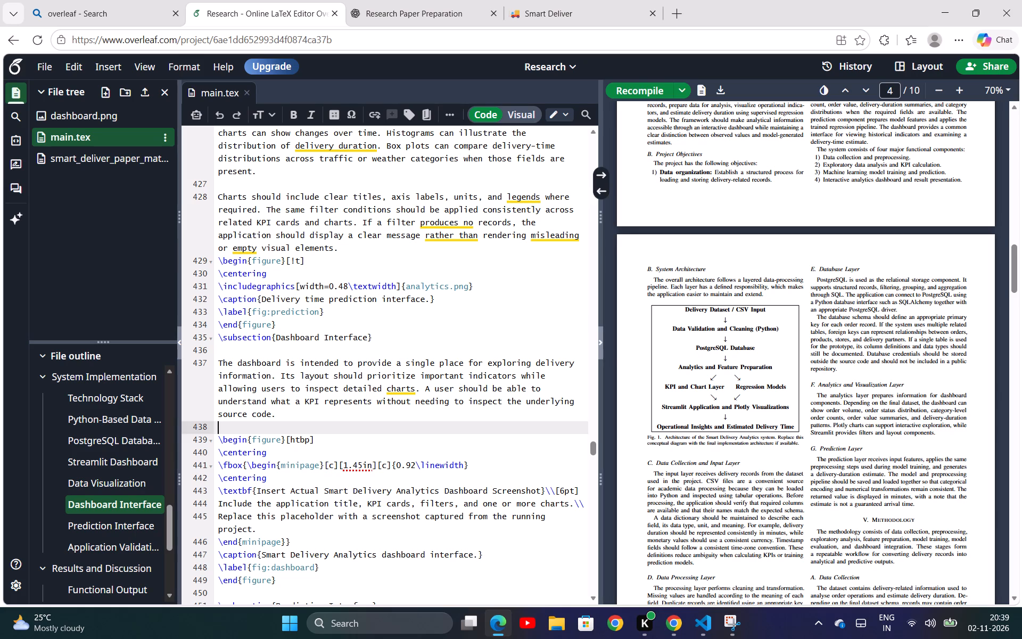
pyautogui.scroll(-1, 271, 424)
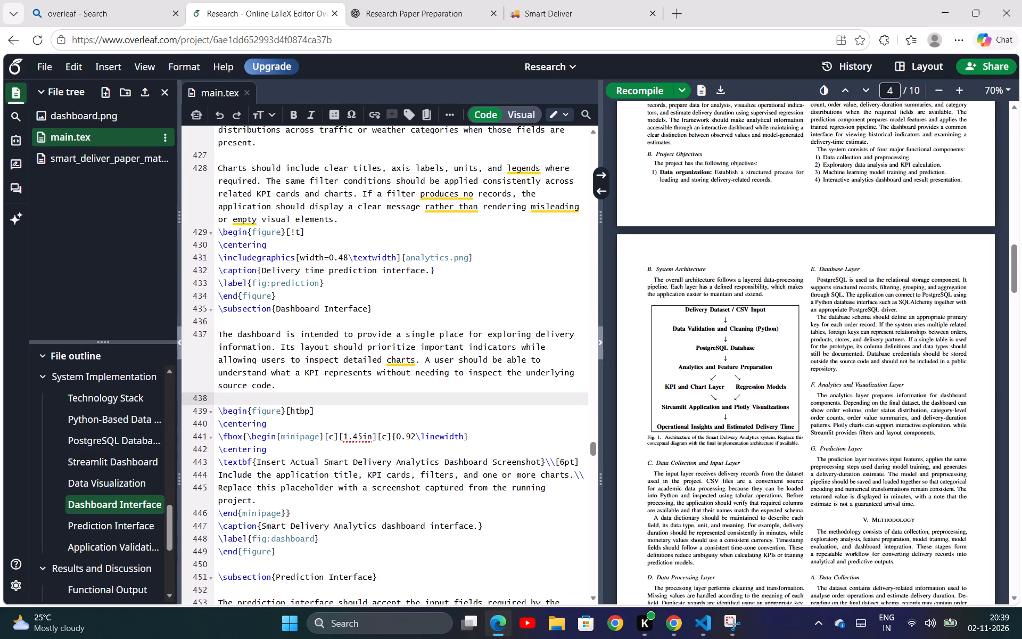
pyautogui.scroll(-1, 271, 424)
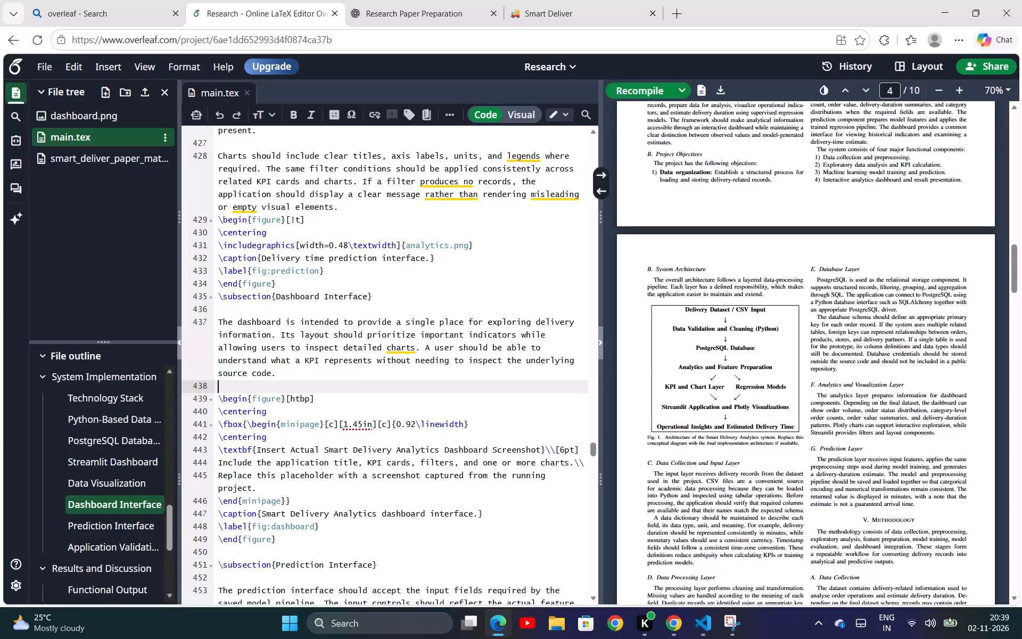
pyautogui.scroll(4, 271, 424)
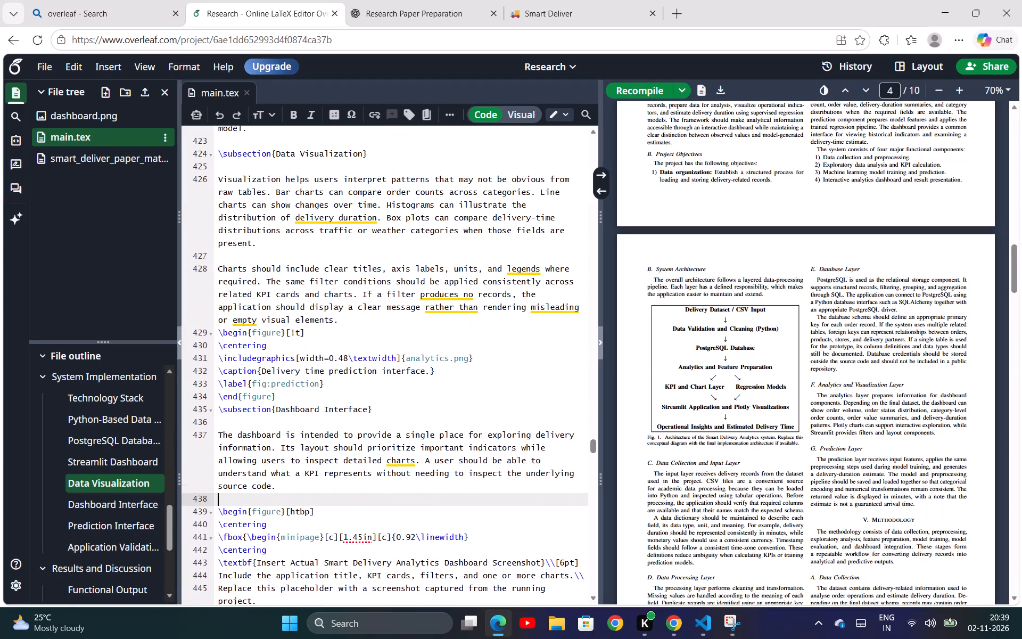
pyautogui.scroll(2, 271, 424)
pyautogui.scroll(-1, 271, 424)
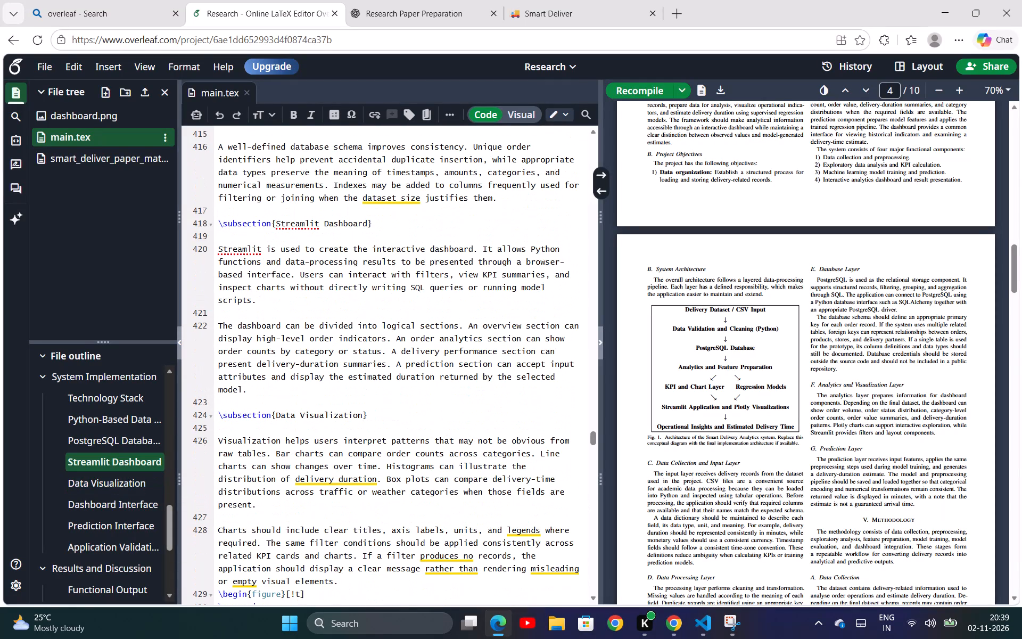
pyautogui.scroll(-2, 271, 424)
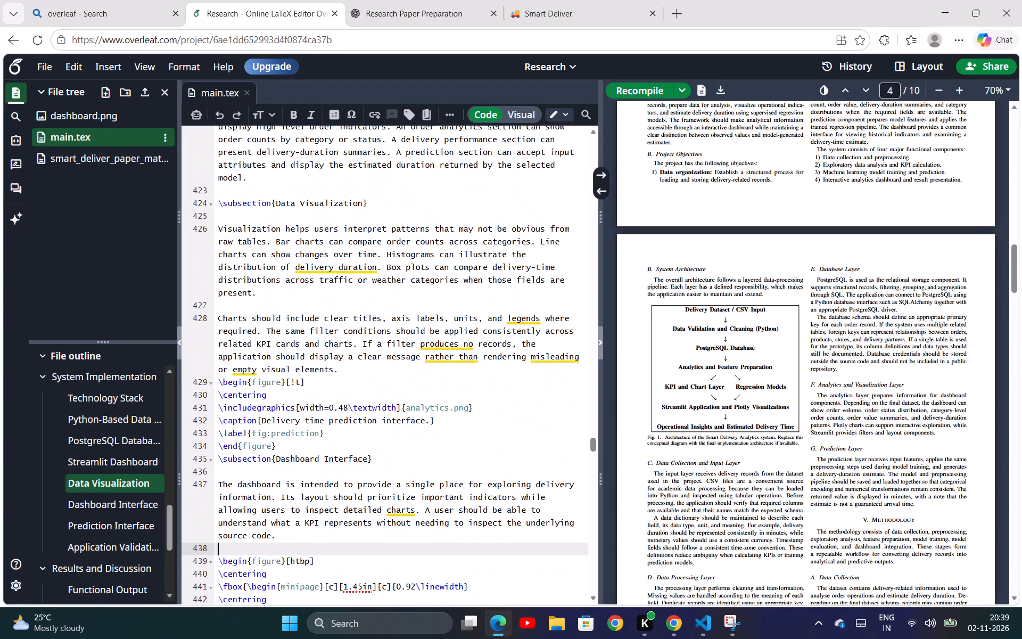
pyautogui.scroll(-3, 271, 424)
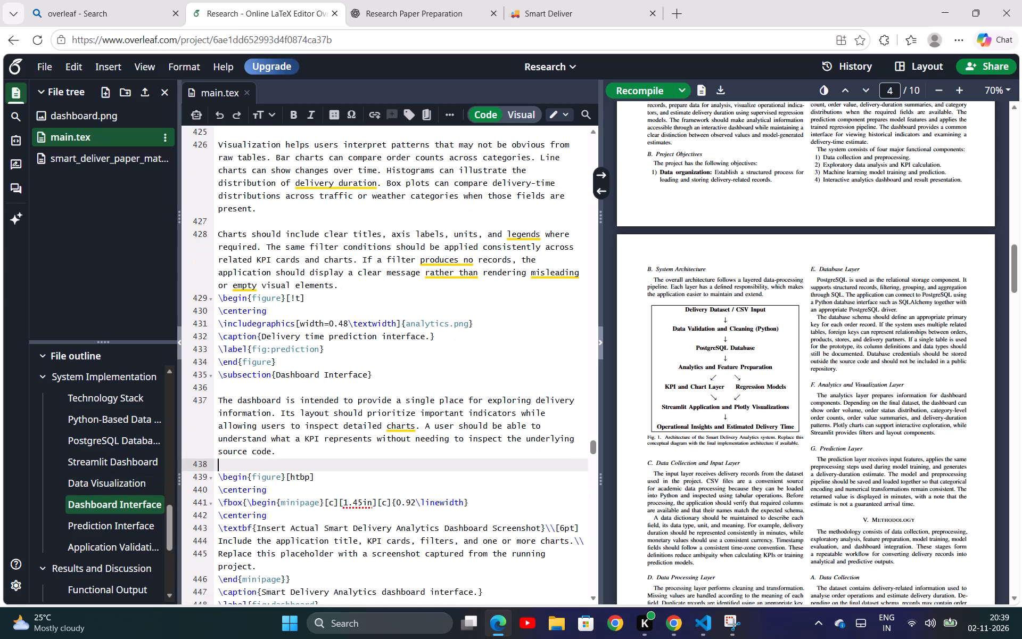
pyautogui.scroll(-2, 271, 424)
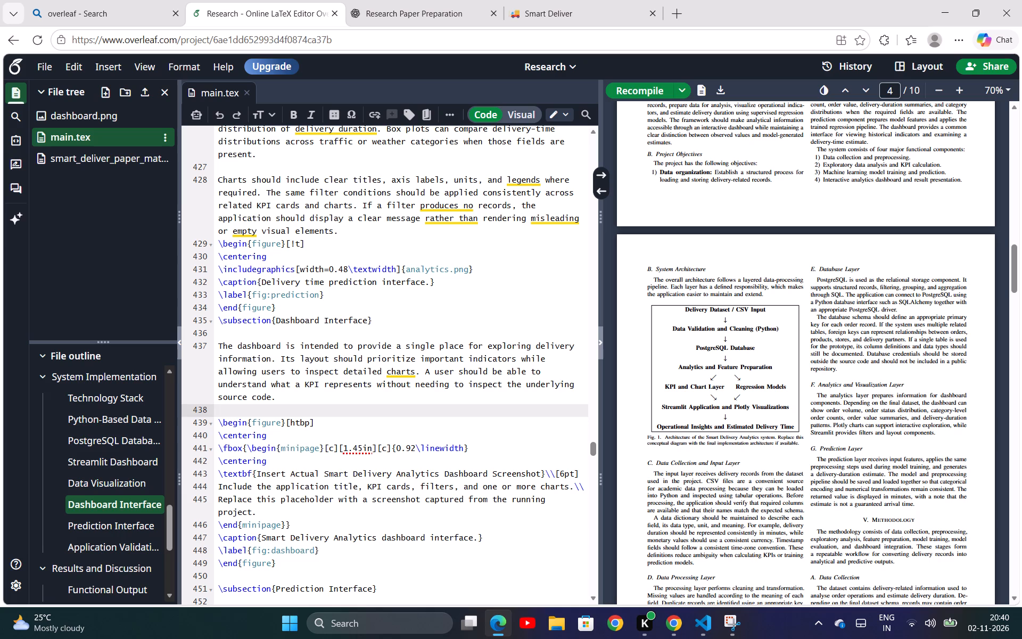
pyautogui.moveTo(258, 475); pyautogui.dragTo(532, 480)
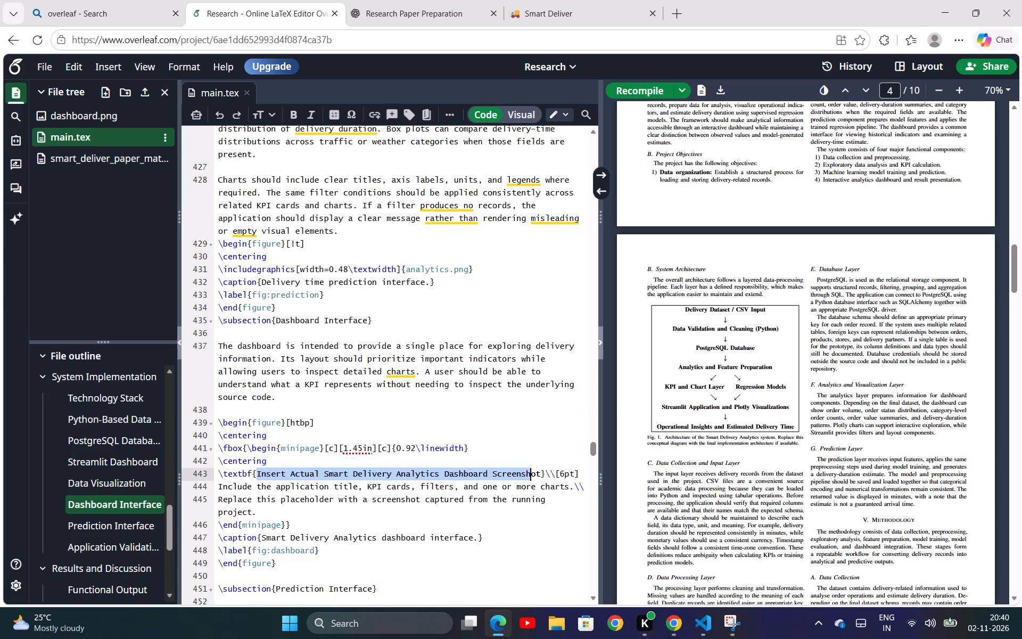
pyautogui.moveTo(532, 480); pyautogui.dragTo(537, 477)
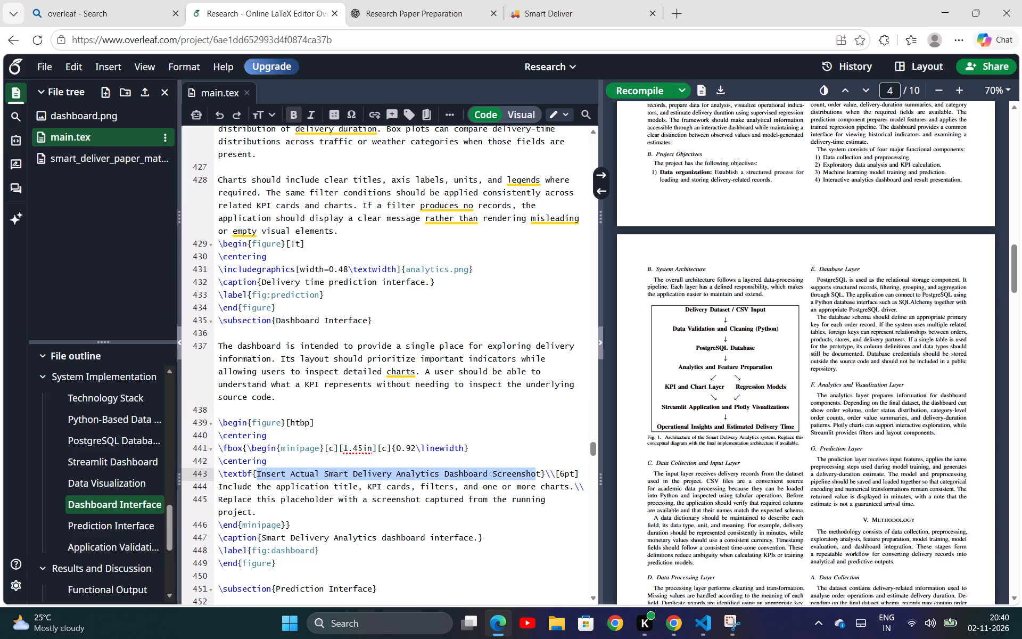
pyautogui.click(537, 477)
pyautogui.moveTo(541, 475); pyautogui.dragTo(257, 477)
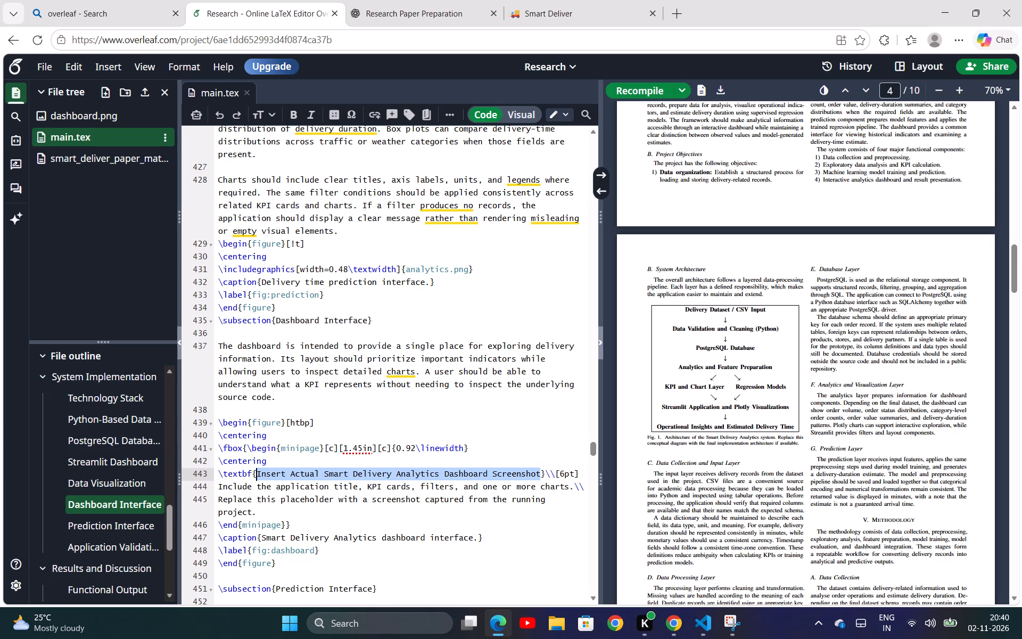
pyautogui.press('Delete')
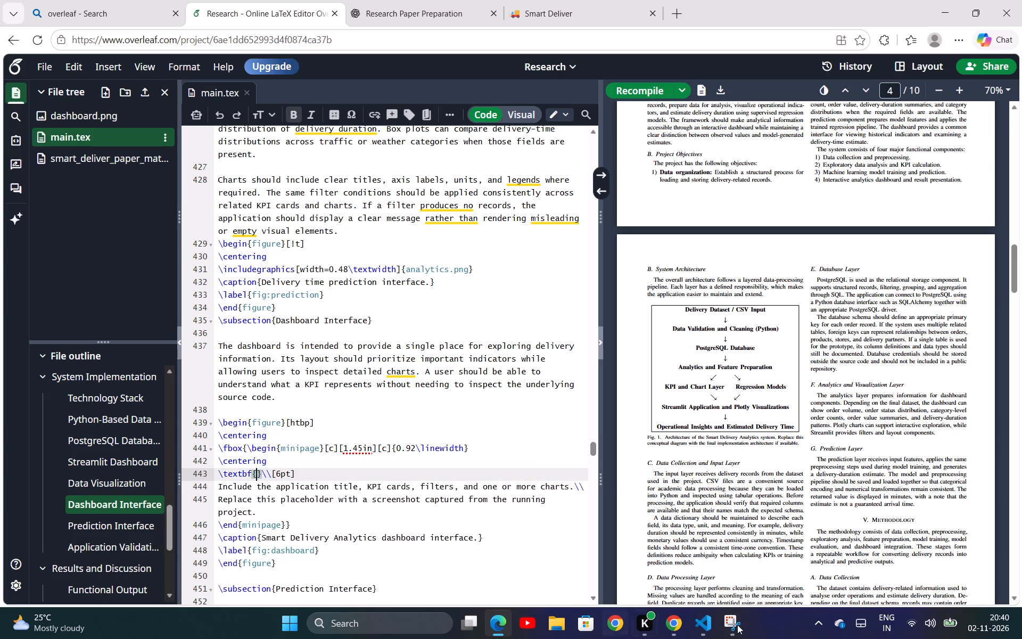
# Copy the Dashboard screenshot from Snipping Tool and insert it after the emptied \textbf line as image.png, half width, with caption and label.
pyautogui.click(739, 625)
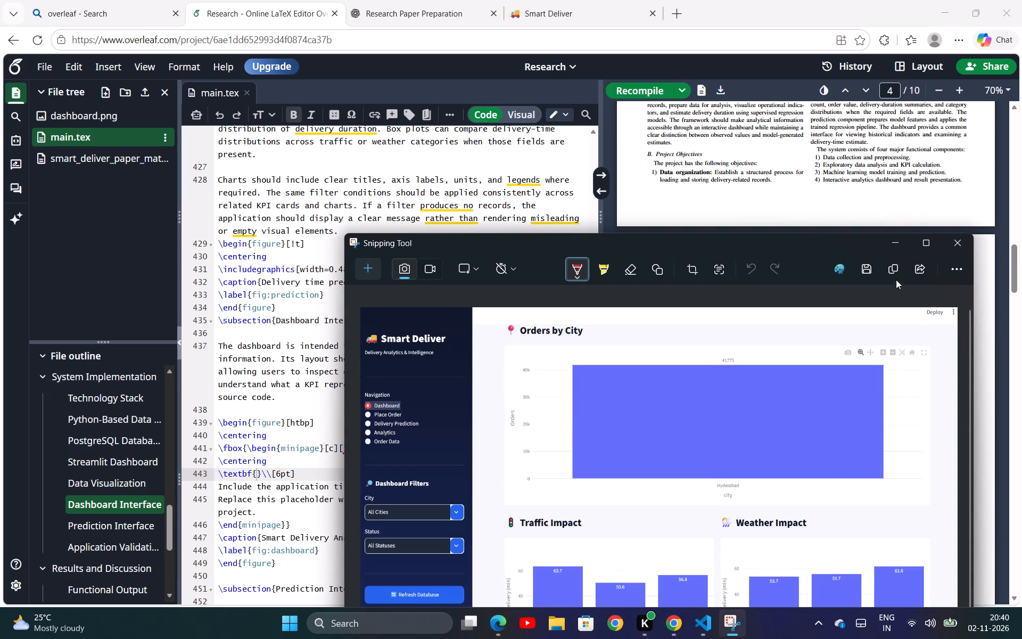
pyautogui.click(892, 273)
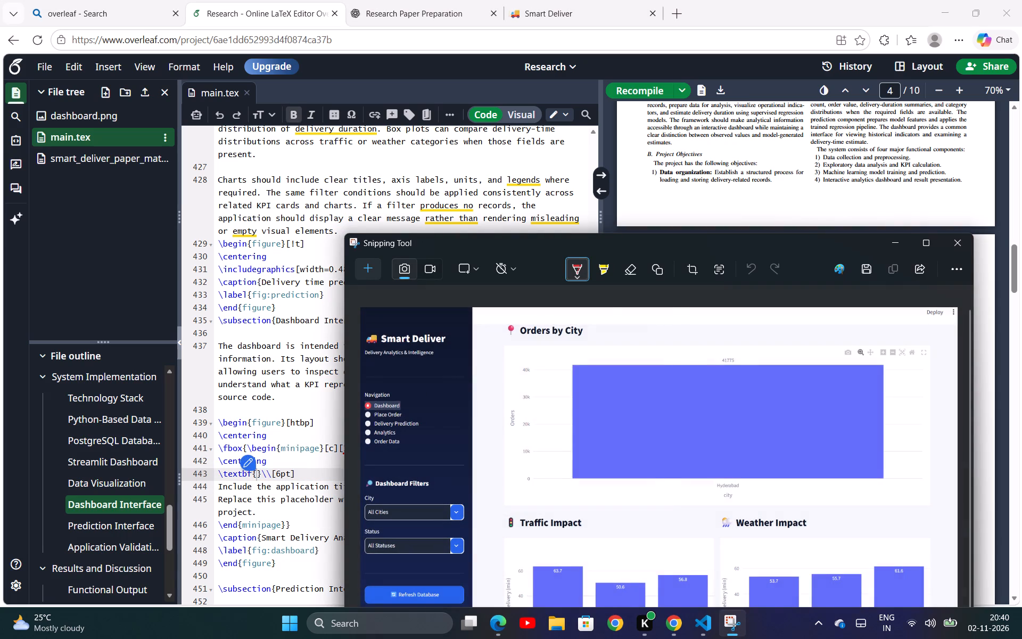
pyautogui.click(254, 476)
pyautogui.click(259, 476)
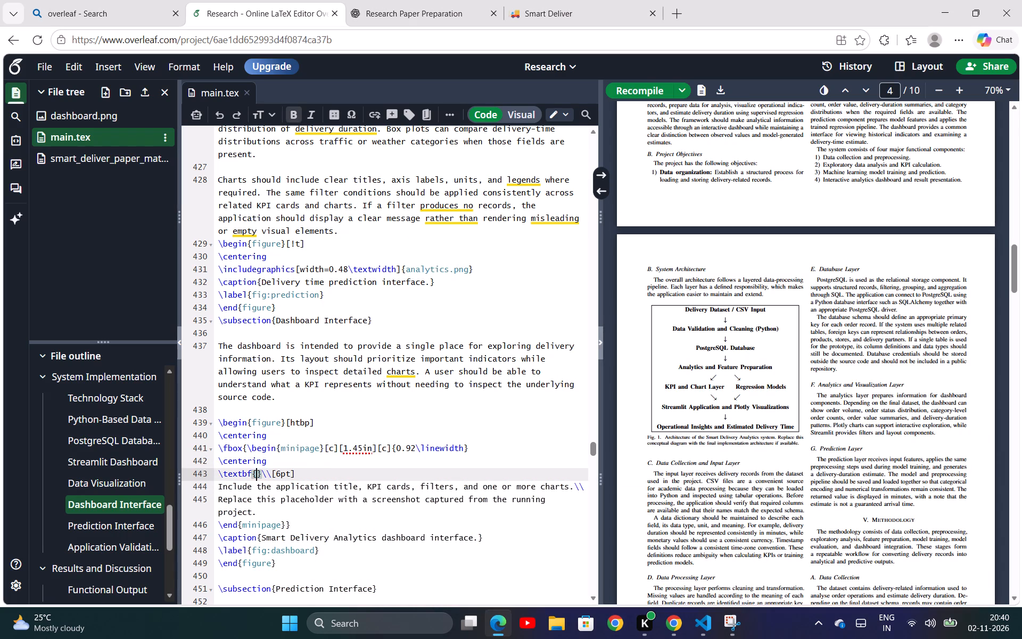
pyautogui.hotkey('ctrl', 'v')
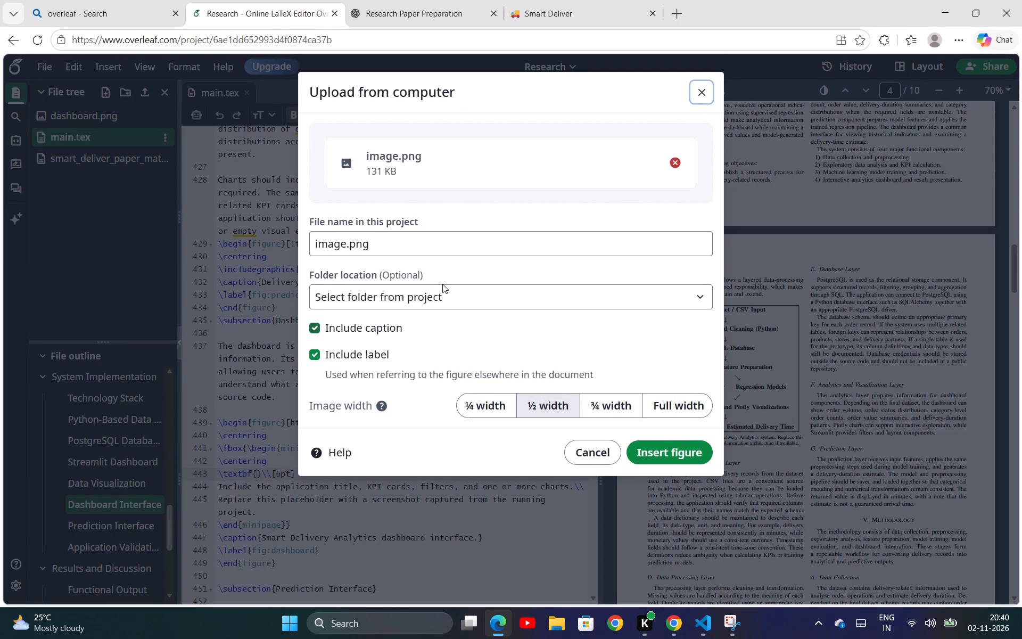
pyautogui.click(649, 451)
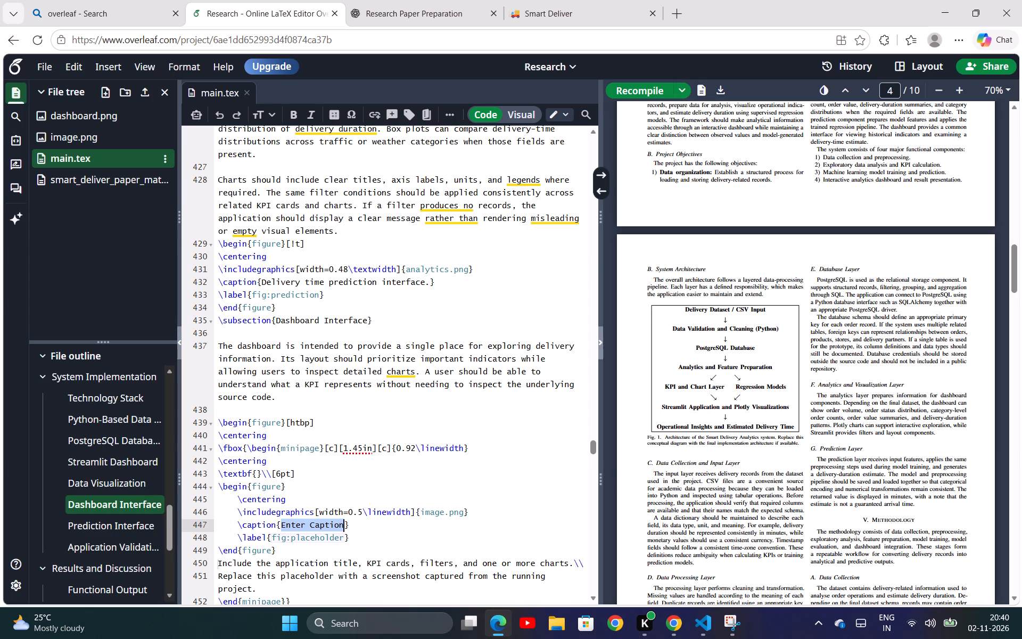
# Replace the inserted image.png figure's placeholder caption with "Dashboard interface".
pyautogui.press('BackSpace')
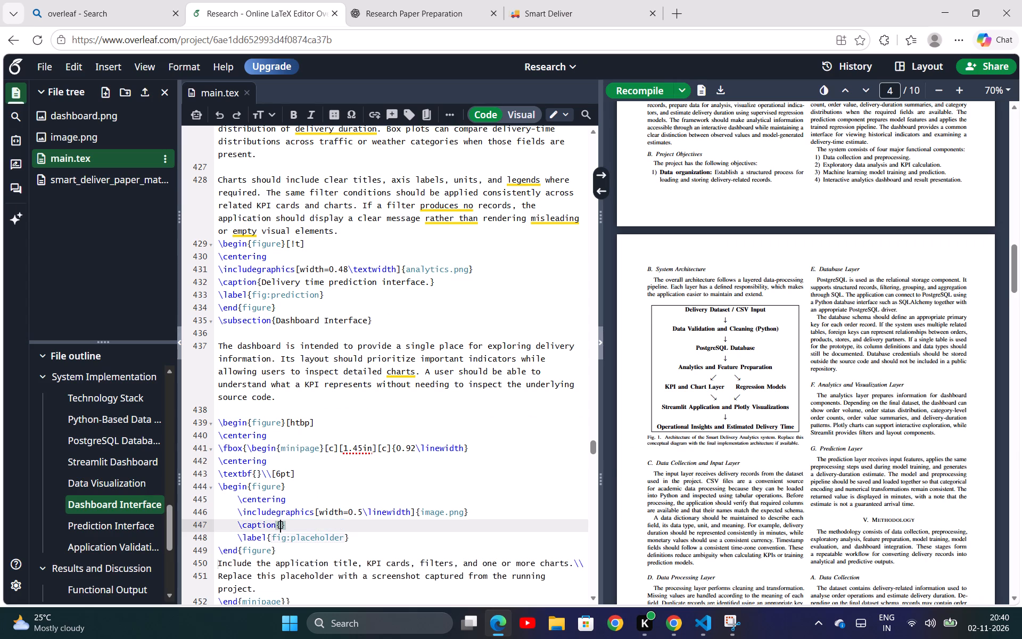
pyautogui.write('snboard interface')
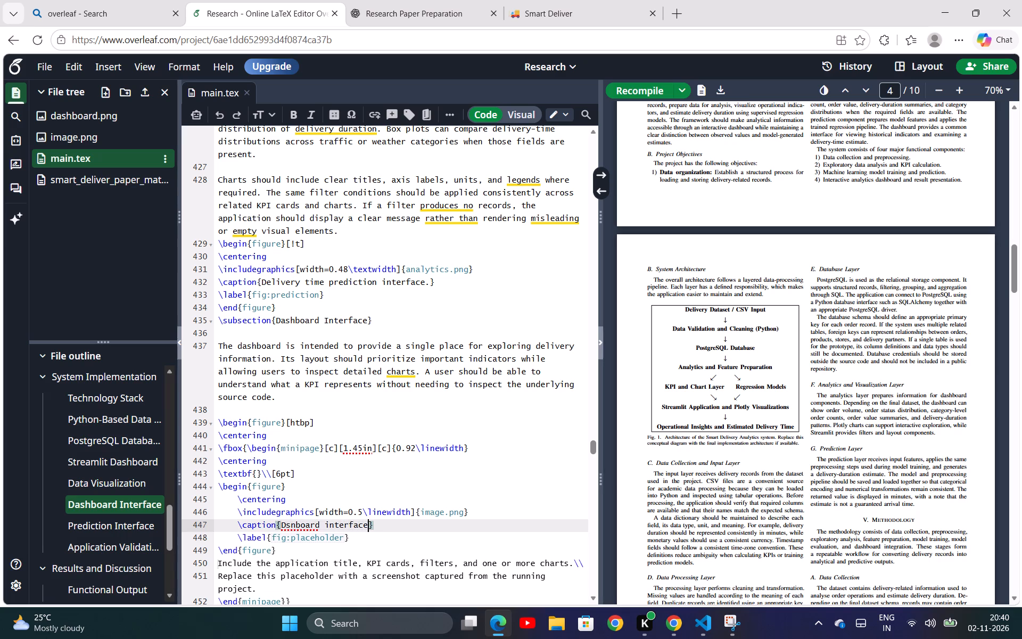
pyautogui.click(293, 525)
pyautogui.press('BackSpace')
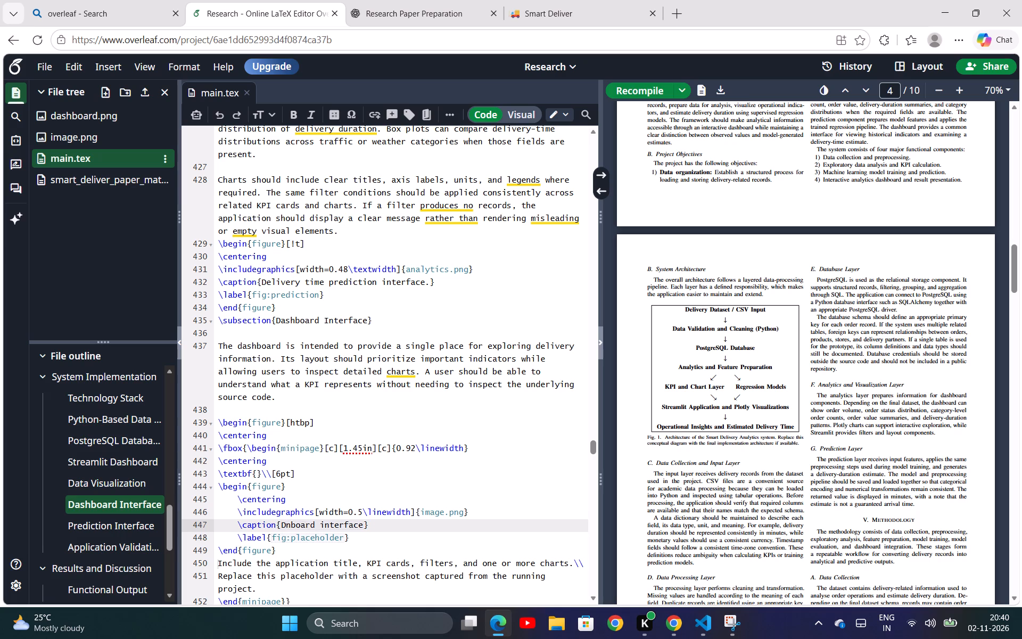
pyautogui.press('a')
pyautogui.press('Right')
pyautogui.press('BackSpace')
pyautogui.press('s')
pyautogui.press('h')
# Copy and remove the prediction.png figure block, together with the Python-Based Data Processing subsection heading, after the technologies table.
pyautogui.scroll(-2, 293, 525)
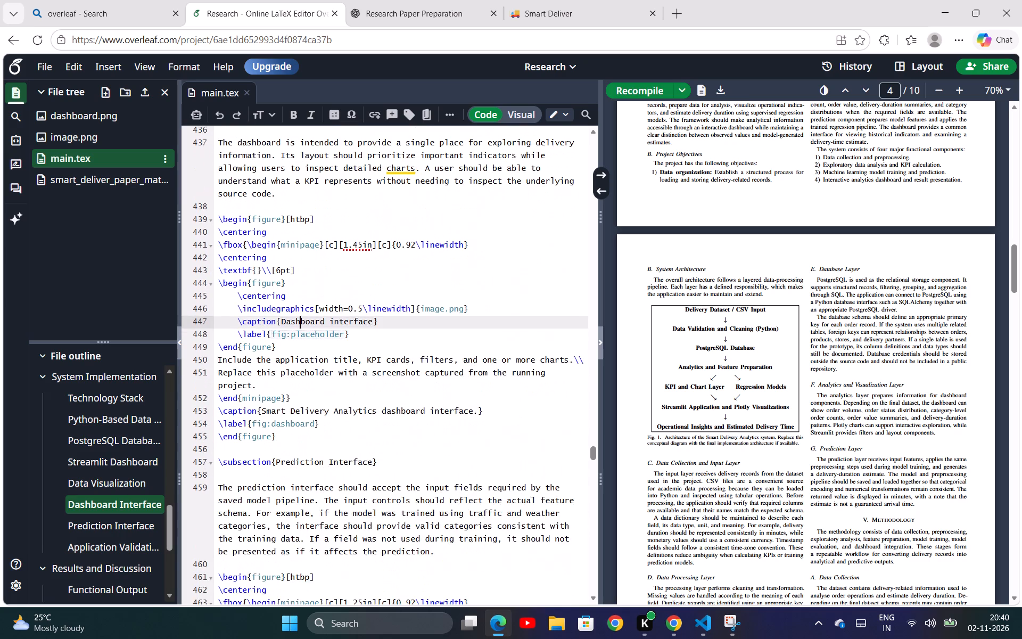
pyautogui.scroll(-3, 293, 525)
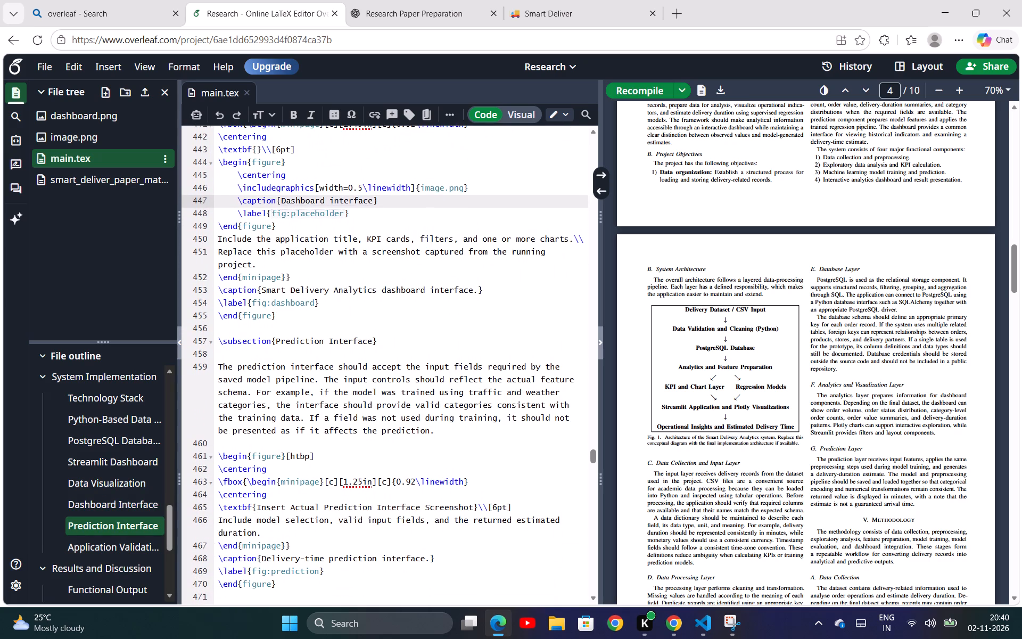
pyautogui.scroll(2, 335, 333)
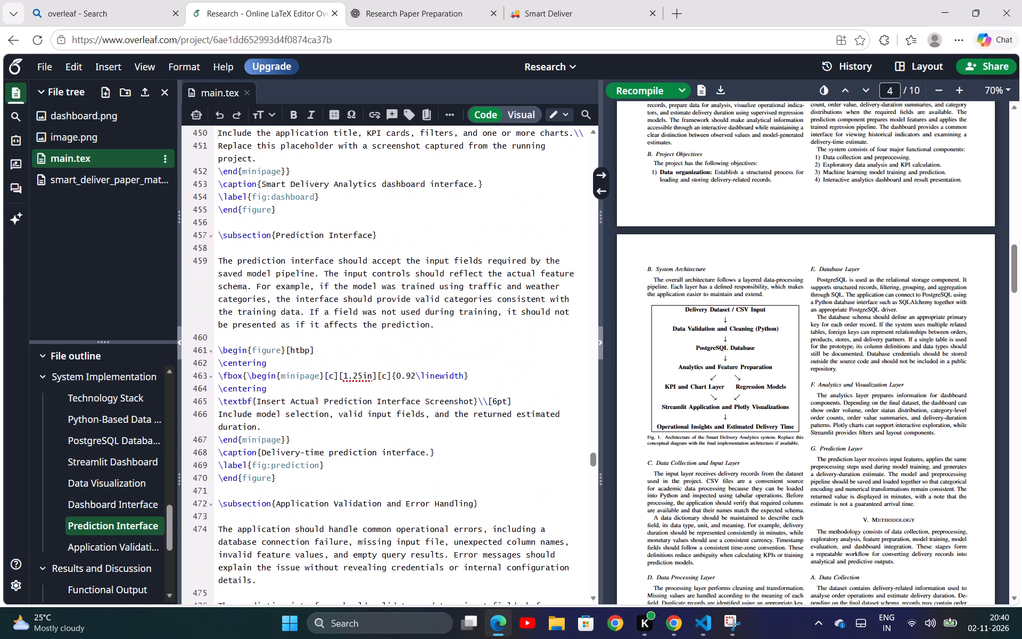
pyautogui.scroll(3, 335, 333)
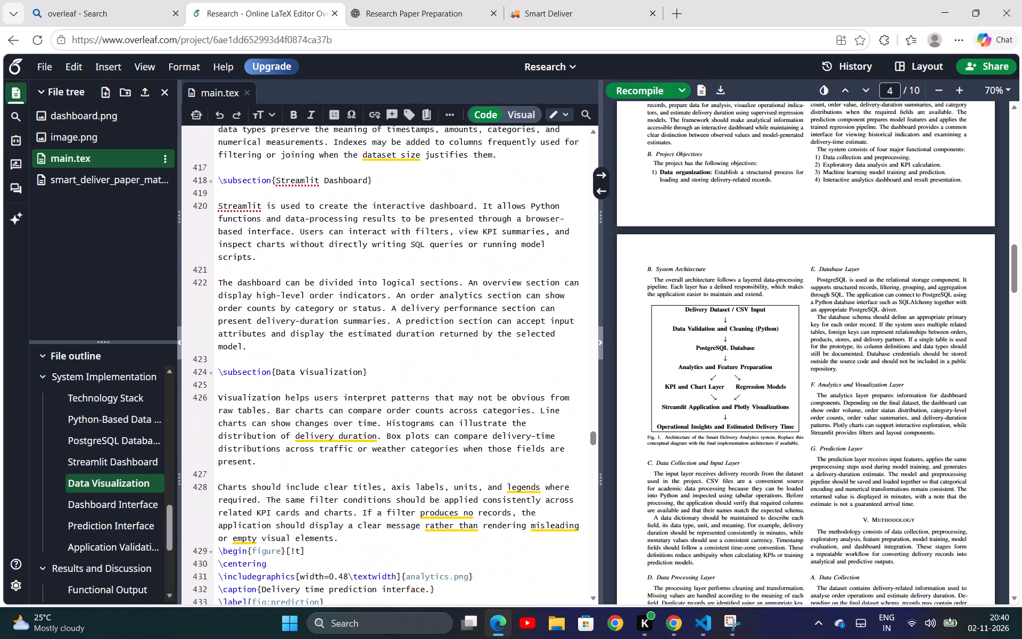
pyautogui.scroll(5, 335, 333)
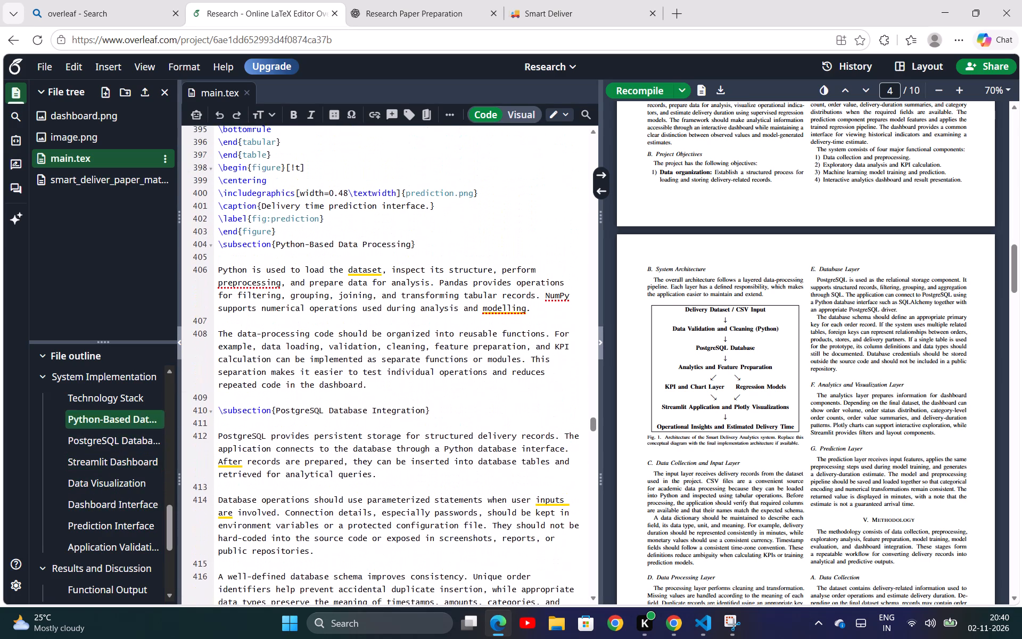
pyautogui.scroll(2, 335, 333)
pyautogui.scroll(-3, 335, 333)
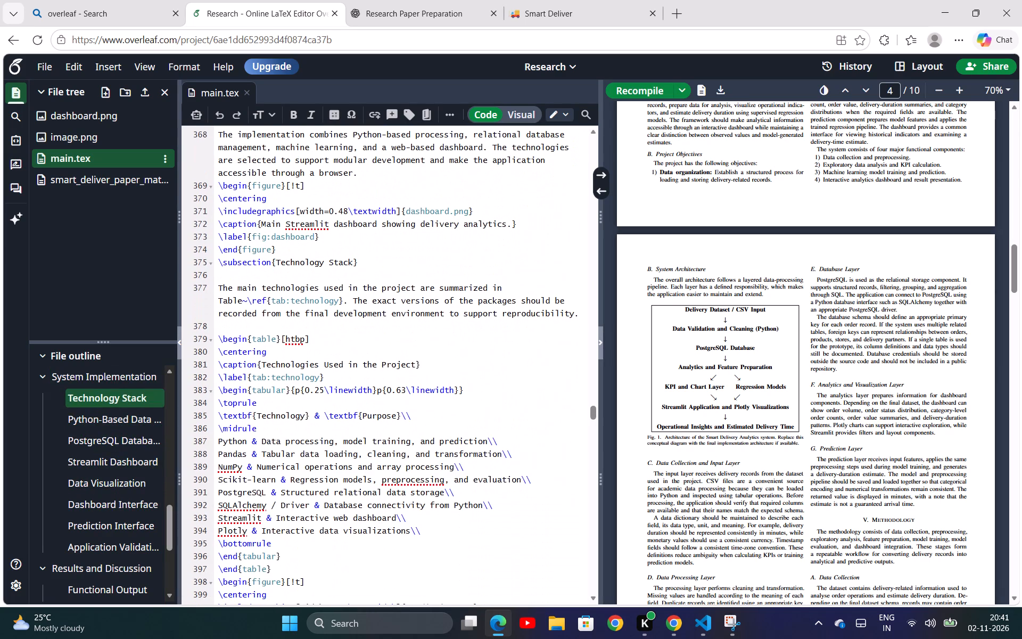
pyautogui.scroll(-2, 335, 333)
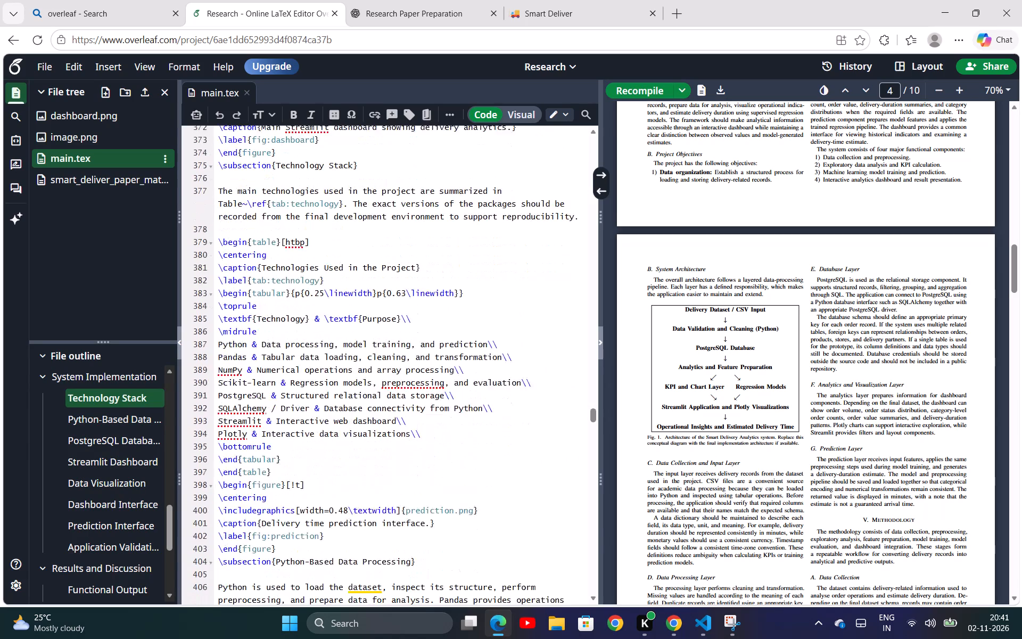
pyautogui.scroll(-2, 335, 333)
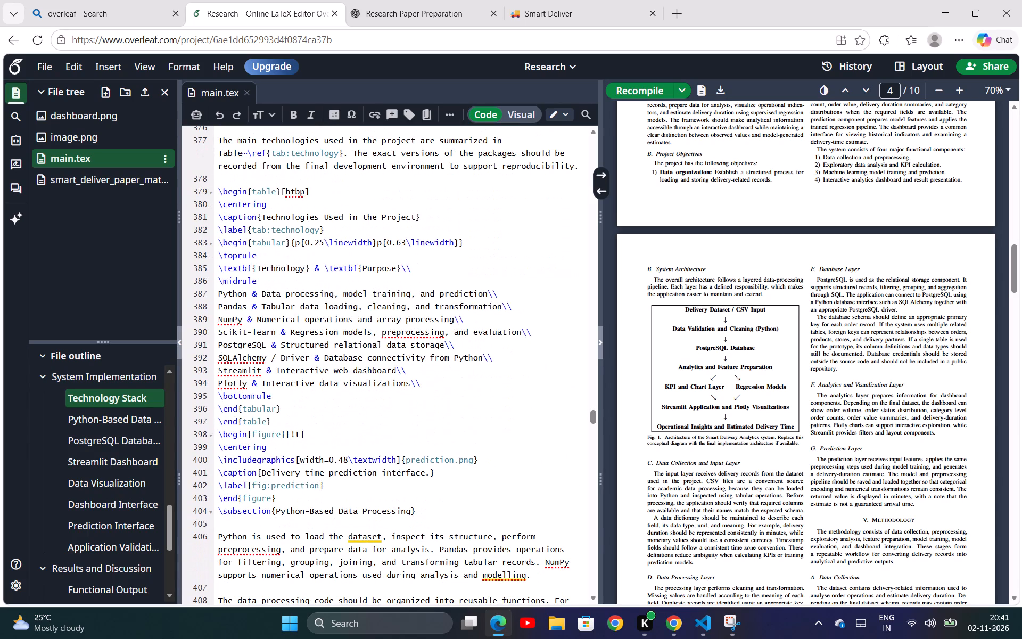
pyautogui.moveTo(218, 435); pyautogui.dragTo(370, 487)
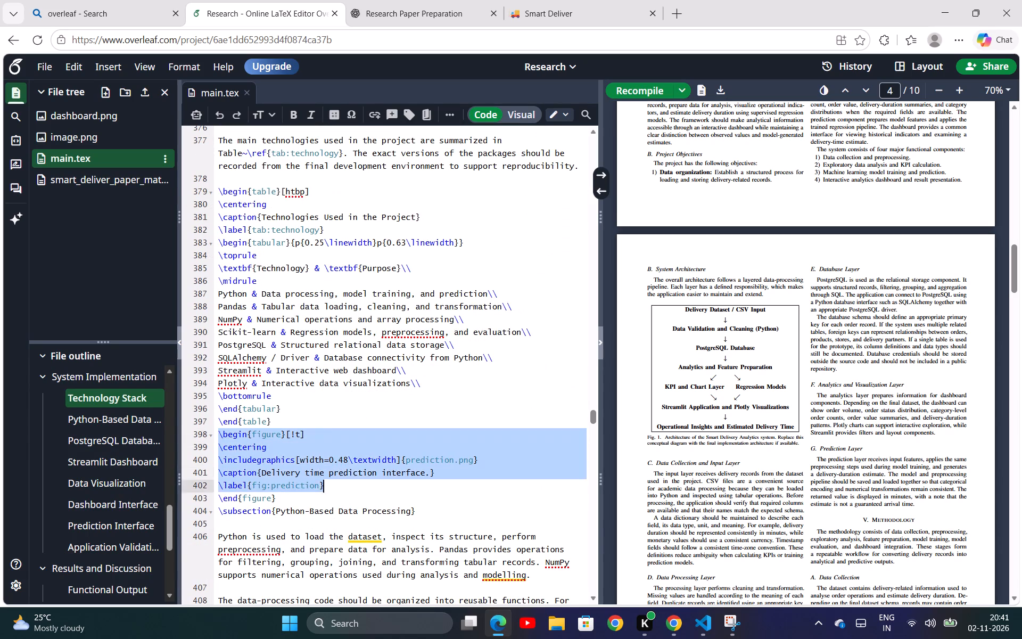
pyautogui.moveTo(370, 487); pyautogui.dragTo(420, 509)
pyautogui.hotkey('ctrl', 'c')
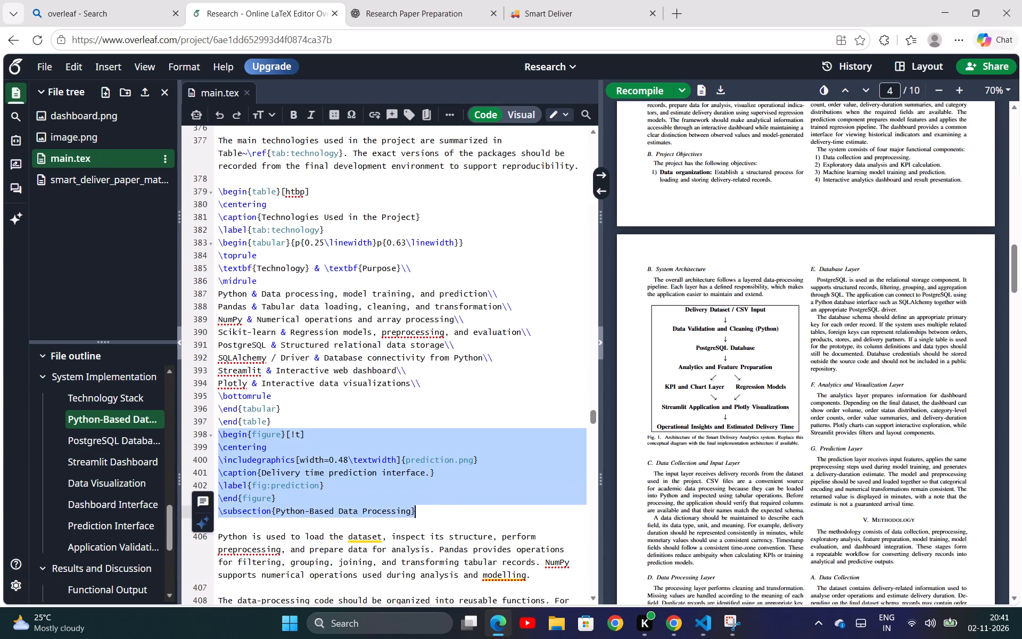
pyautogui.press('BackSpace')
# Delete the text "Insert Actual Prediction Interface Screenshot" from the \textbf braces in the Prediction Interface figure.
pyautogui.scroll(-6, 420, 509)
pyautogui.scroll(-1, 390, 458)
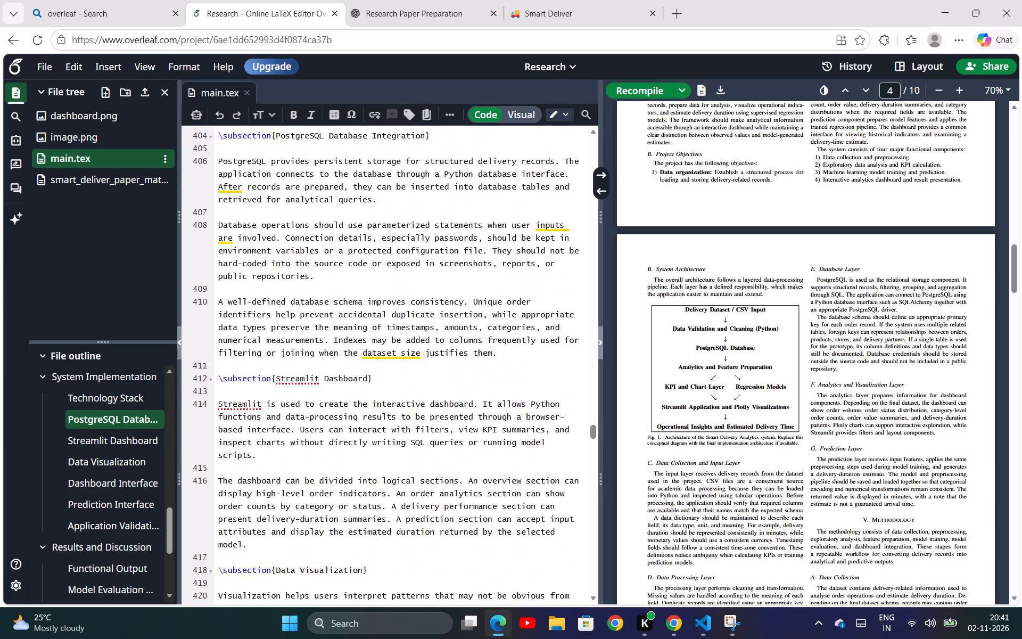
pyautogui.scroll(-4, 390, 458)
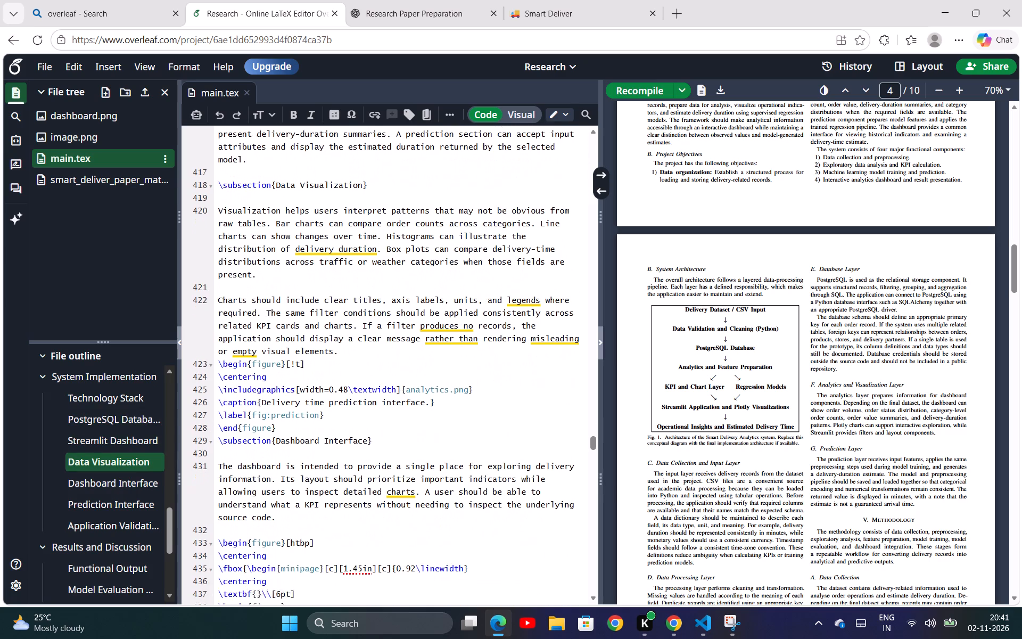
pyautogui.scroll(-4, 390, 458)
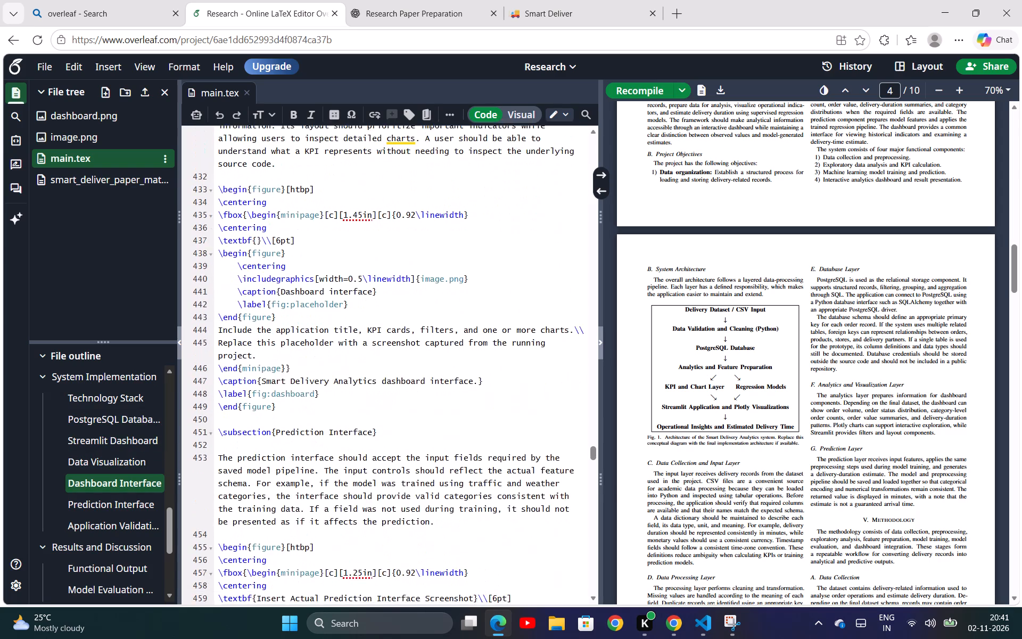
pyautogui.scroll(-2, 390, 458)
pyautogui.scroll(1, 349, 405)
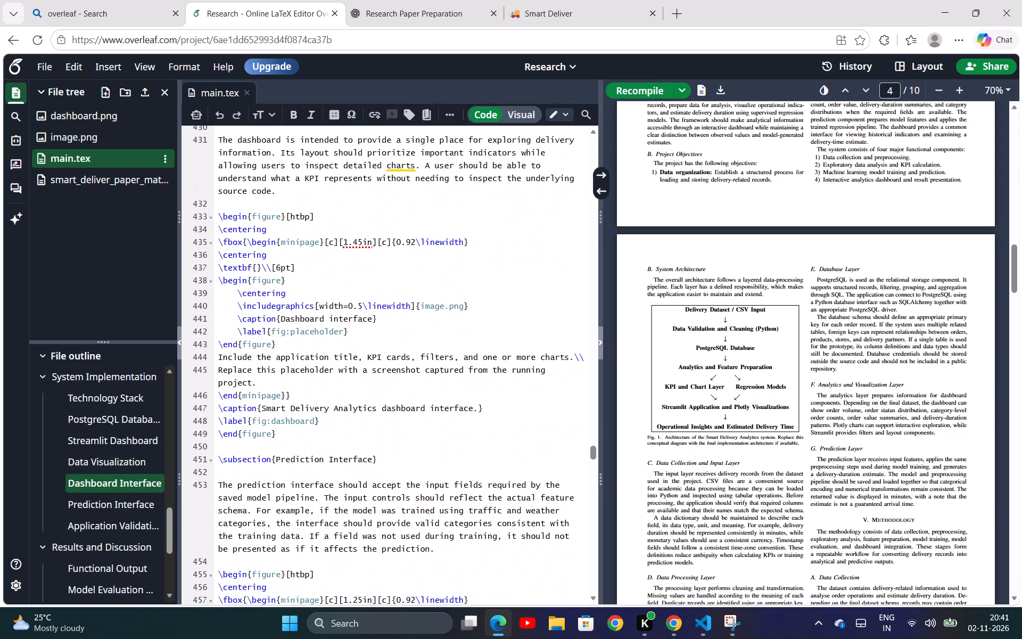
pyautogui.scroll(2, 349, 405)
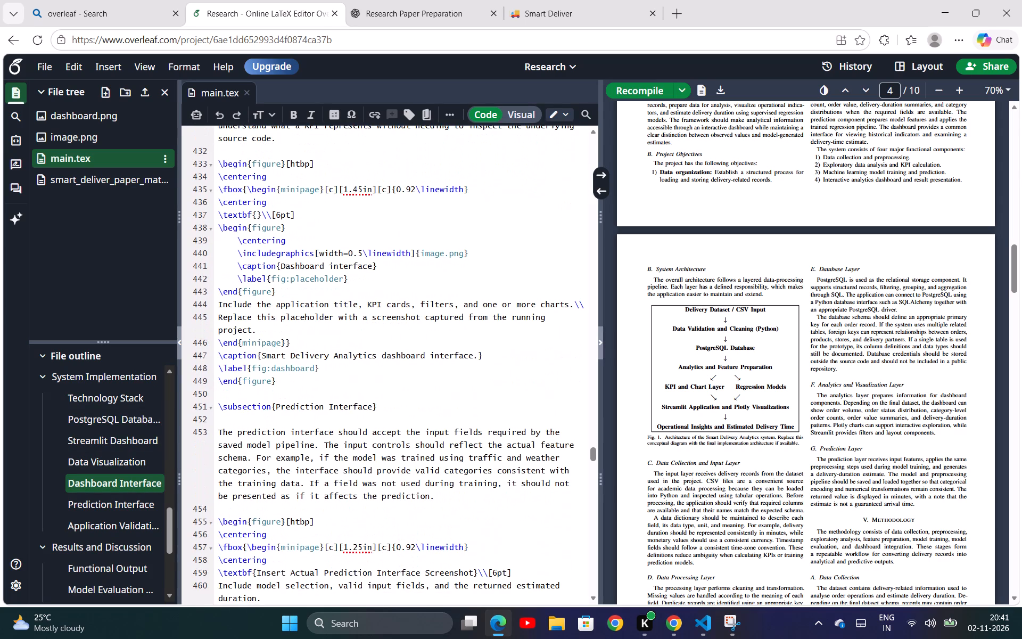
pyautogui.scroll(1, 349, 405)
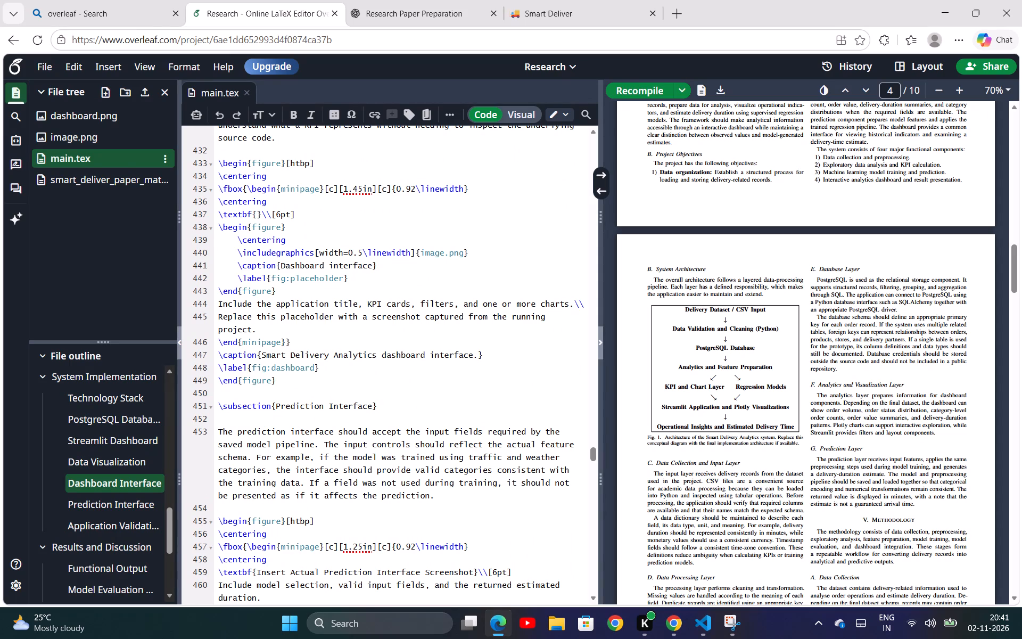
pyautogui.moveTo(474, 573); pyautogui.dragTo(258, 575)
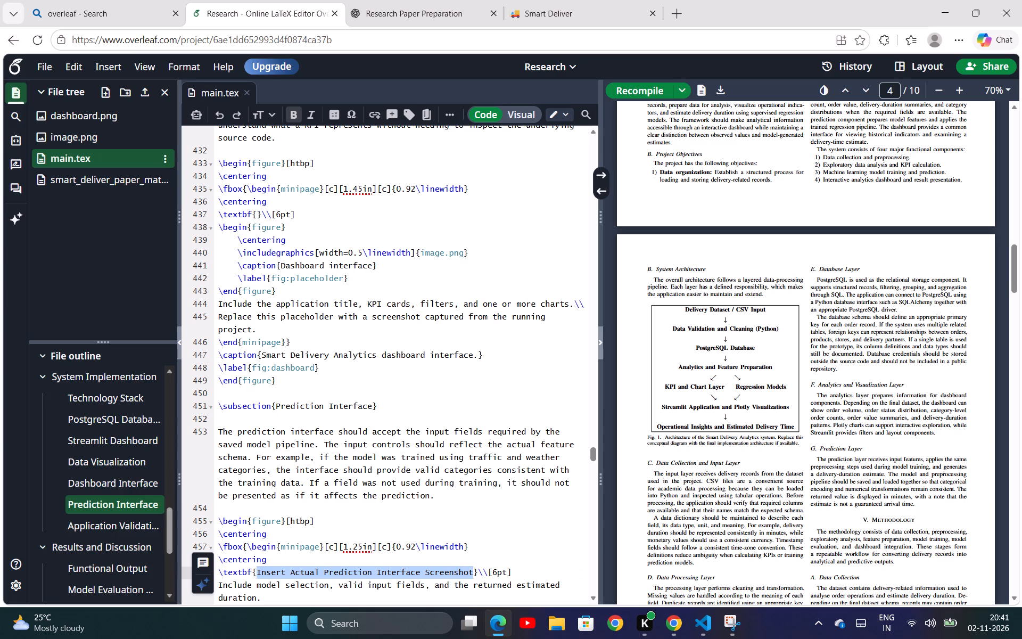
pyautogui.press('BackSpace')
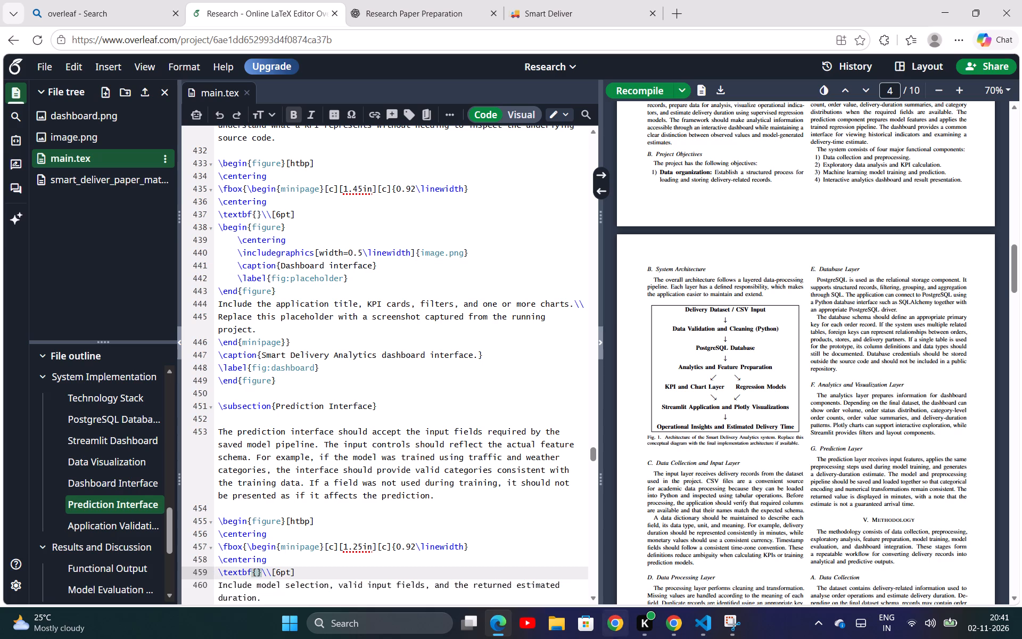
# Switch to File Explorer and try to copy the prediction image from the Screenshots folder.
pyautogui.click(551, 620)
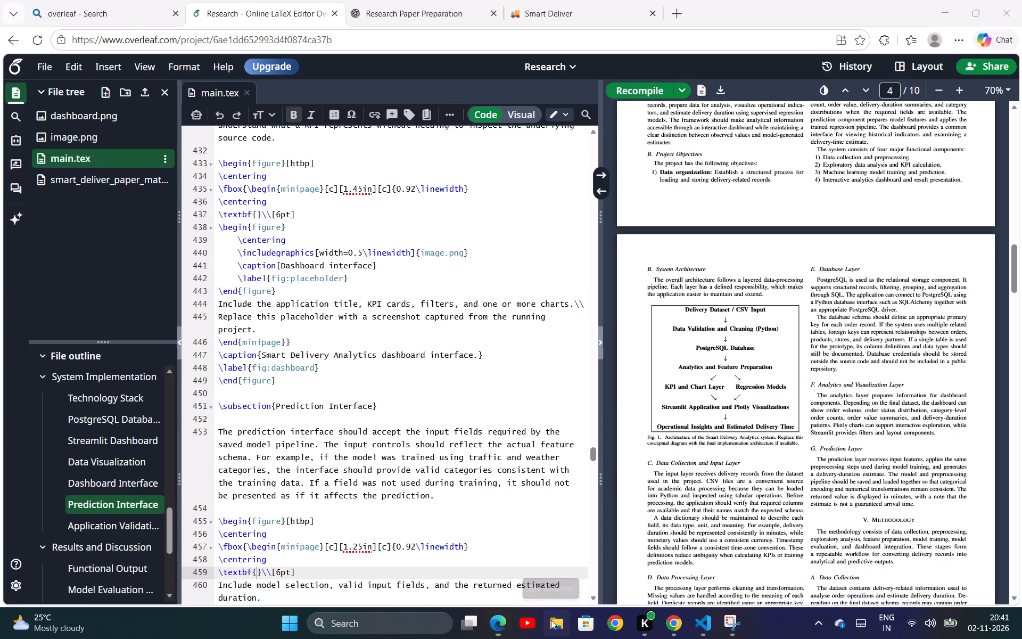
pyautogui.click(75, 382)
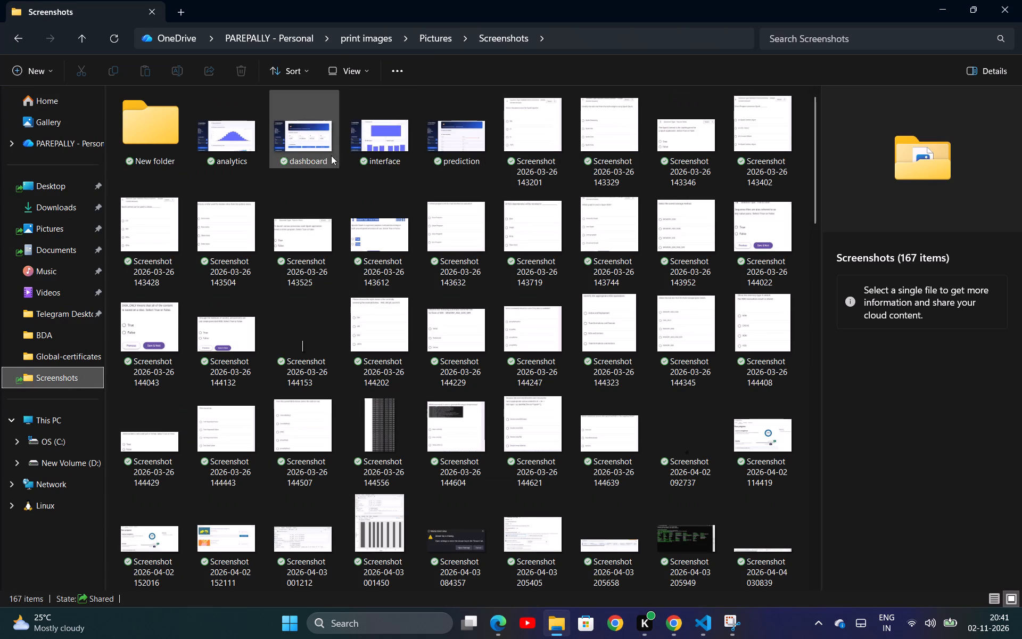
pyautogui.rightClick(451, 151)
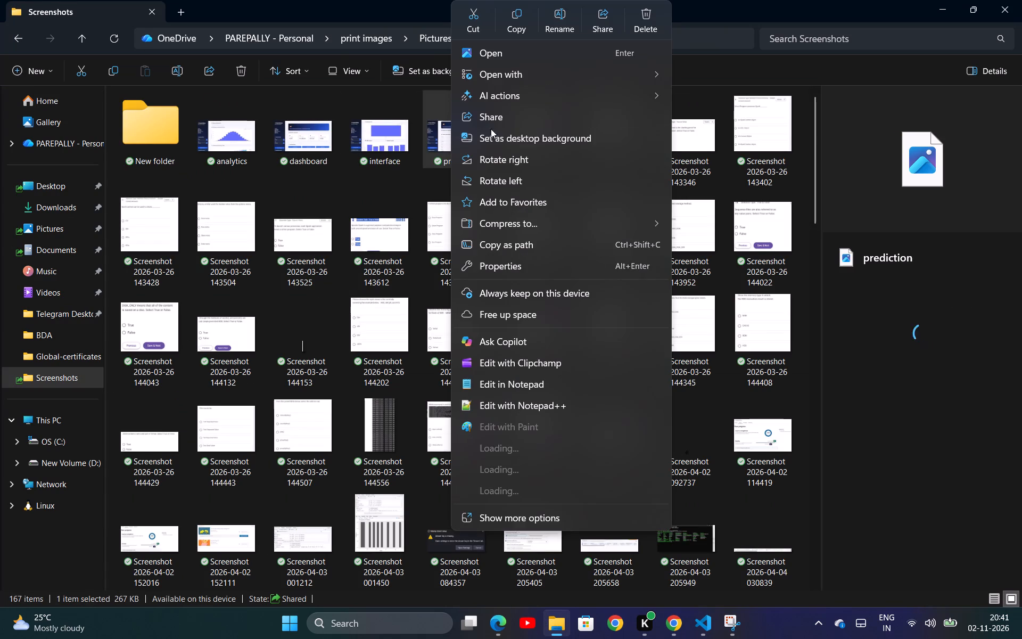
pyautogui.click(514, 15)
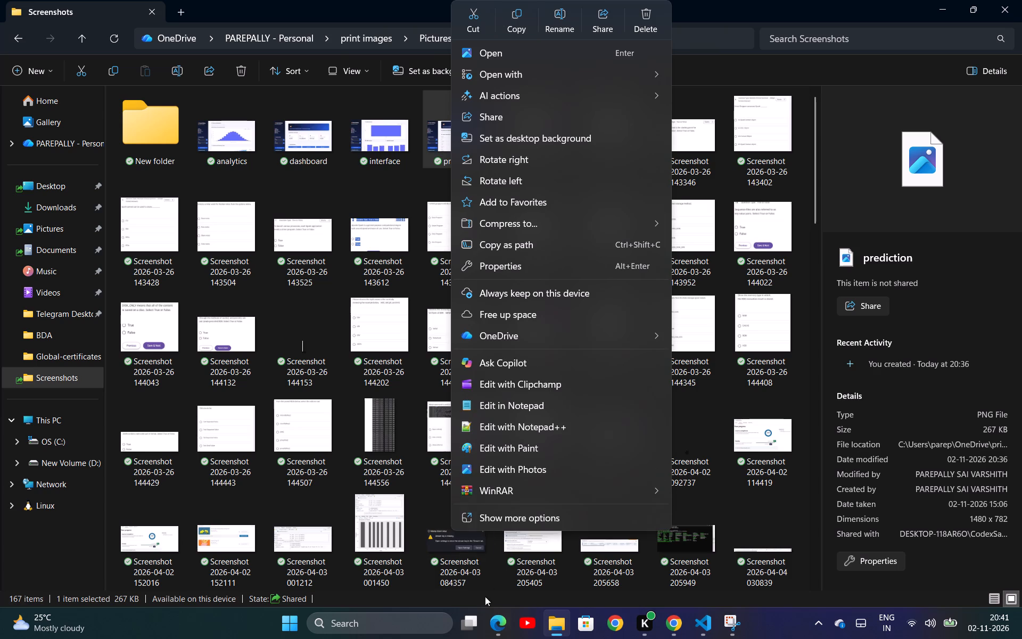
# Return to Overleaf and paste the removed prediction.png figure block and Python-Based Data Processing heading into the emptied \textbf braces.
pyautogui.click(494, 632)
pyautogui.hotkey('ctrl', 'v')
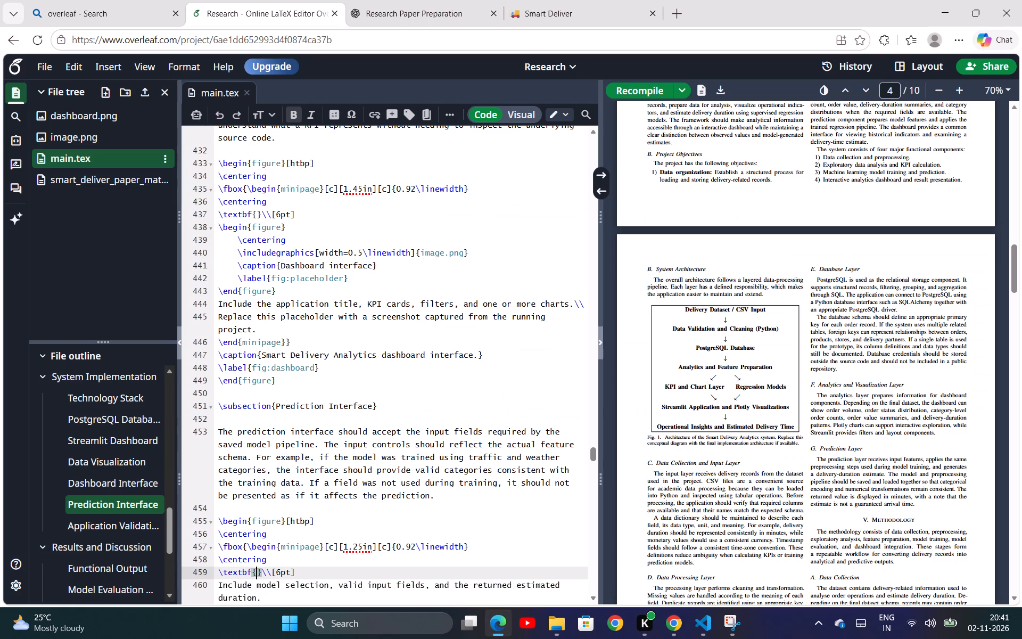
# Review main.tex around the pasted prediction figure and the sections from Application Validation back to the technologies table.
pyautogui.scroll(-1, 393, 410)
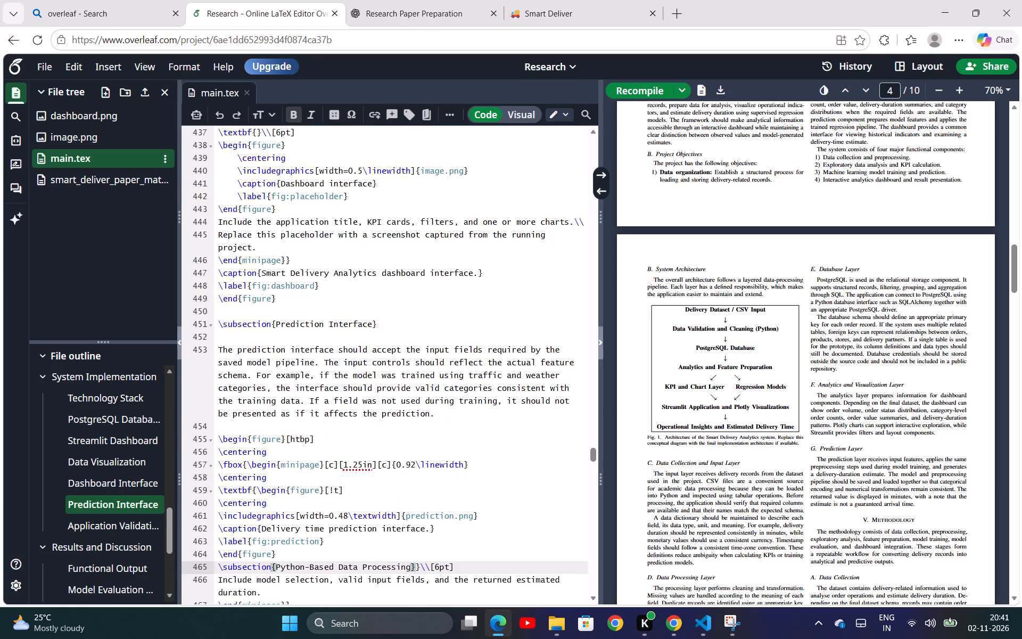
pyautogui.scroll(-1, 393, 410)
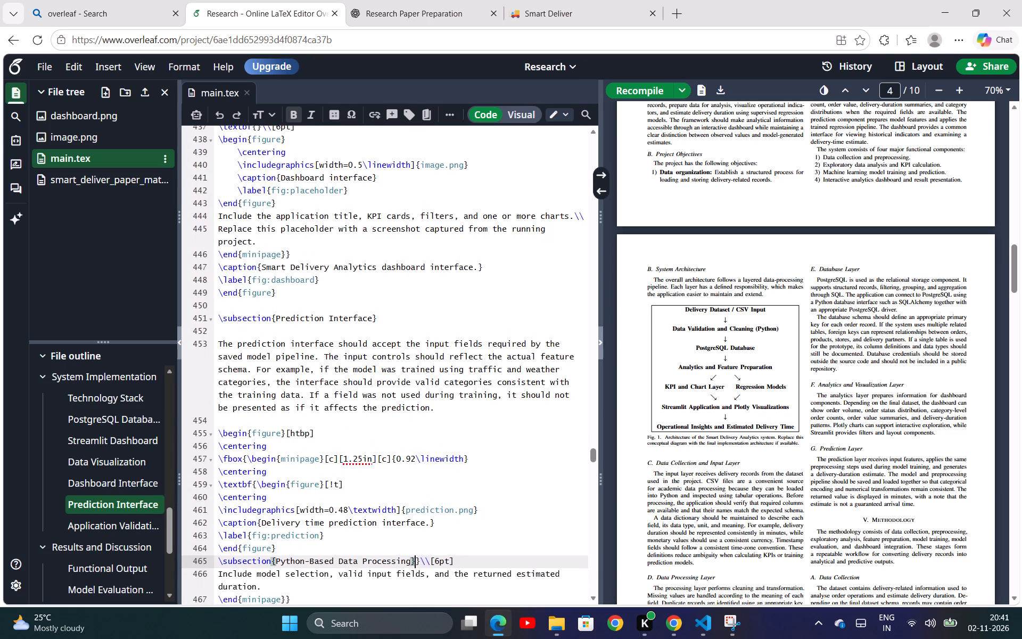
pyautogui.scroll(-1, 393, 410)
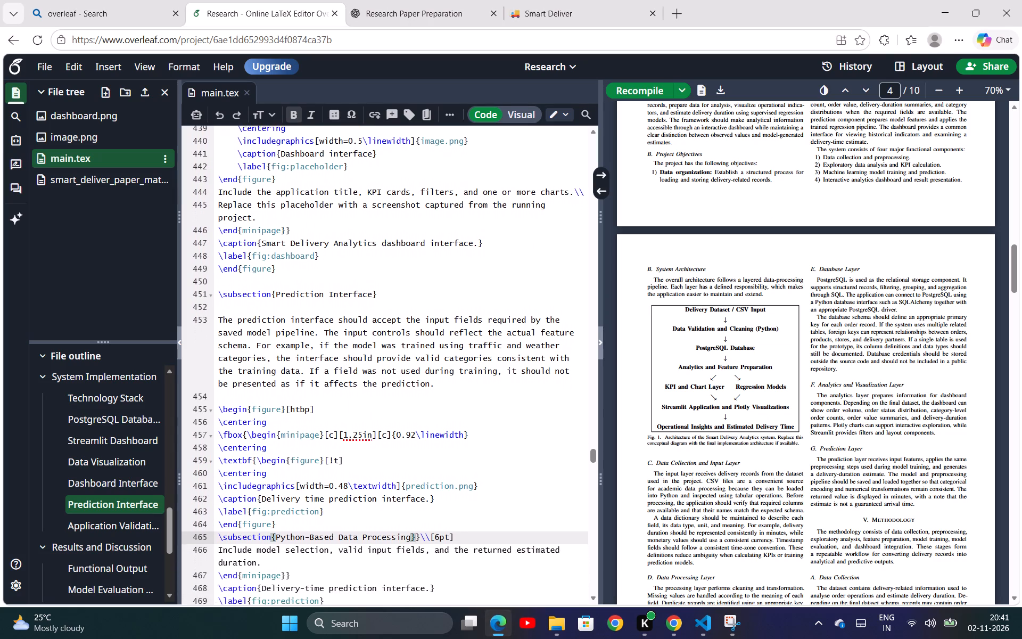
pyautogui.scroll(-4, 393, 410)
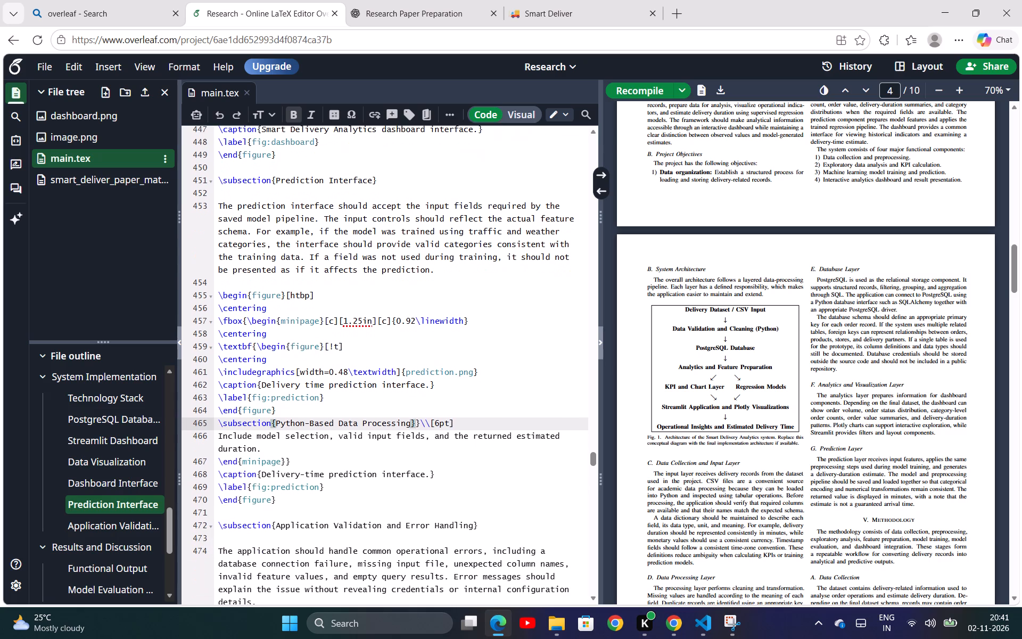
pyautogui.scroll(-2, 393, 410)
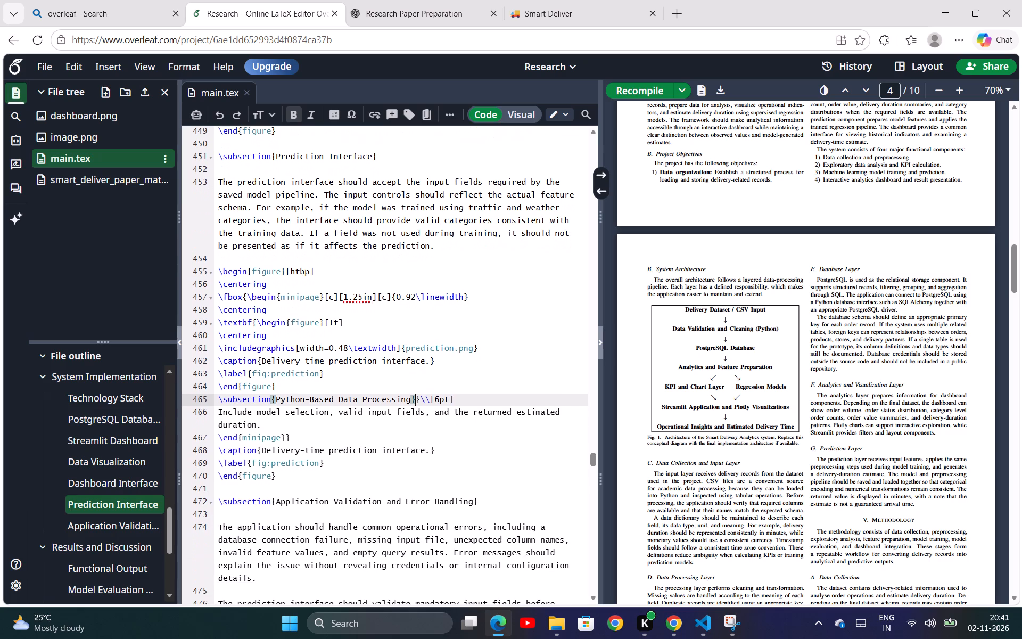
pyautogui.scroll(-2, 393, 410)
pyautogui.scroll(1, 393, 410)
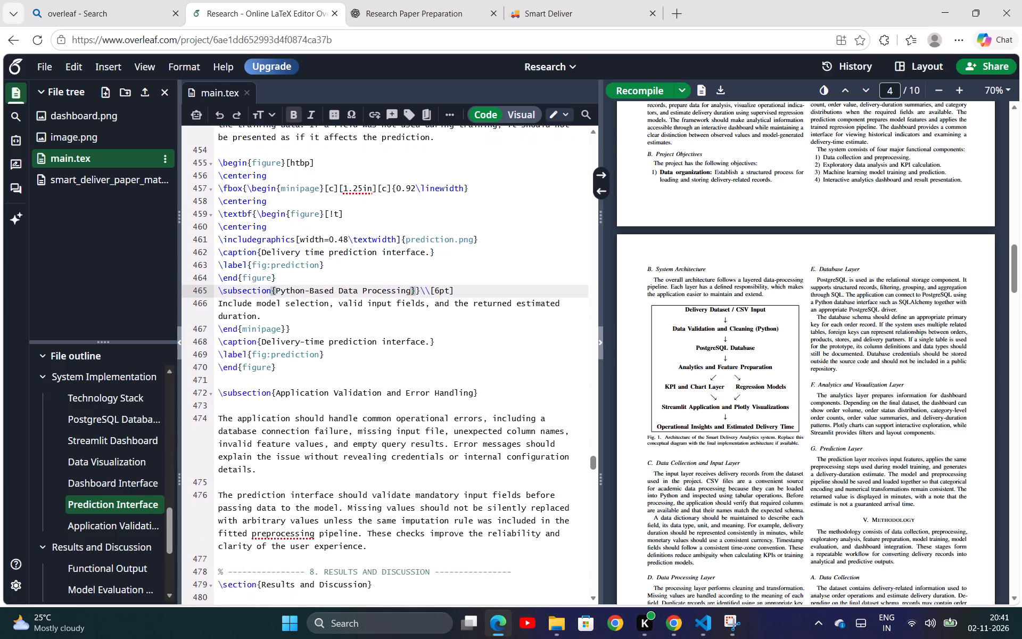
pyautogui.scroll(1, 393, 410)
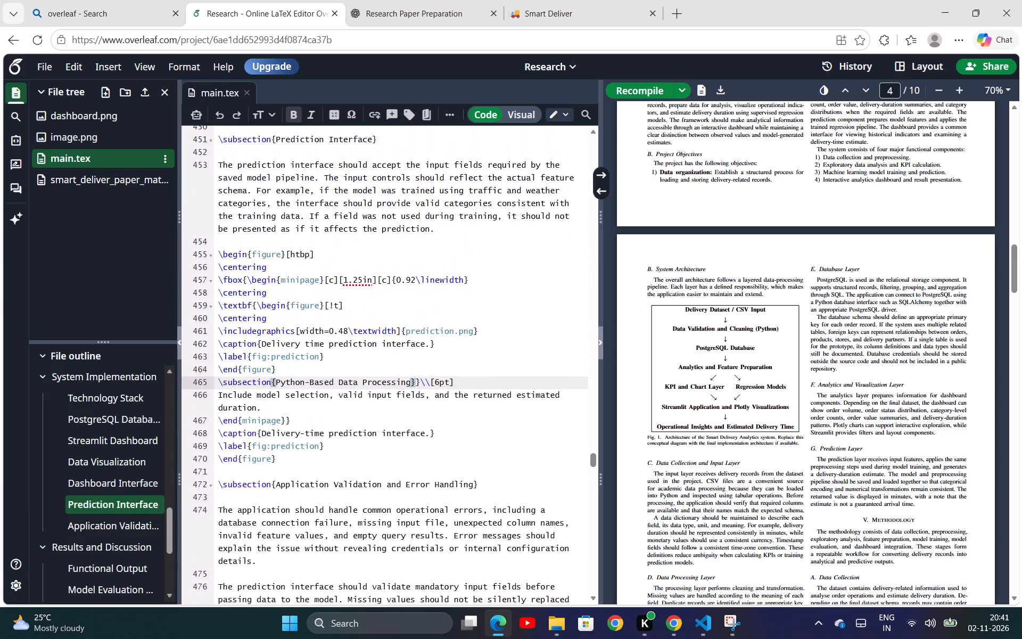
pyautogui.scroll(6, 393, 410)
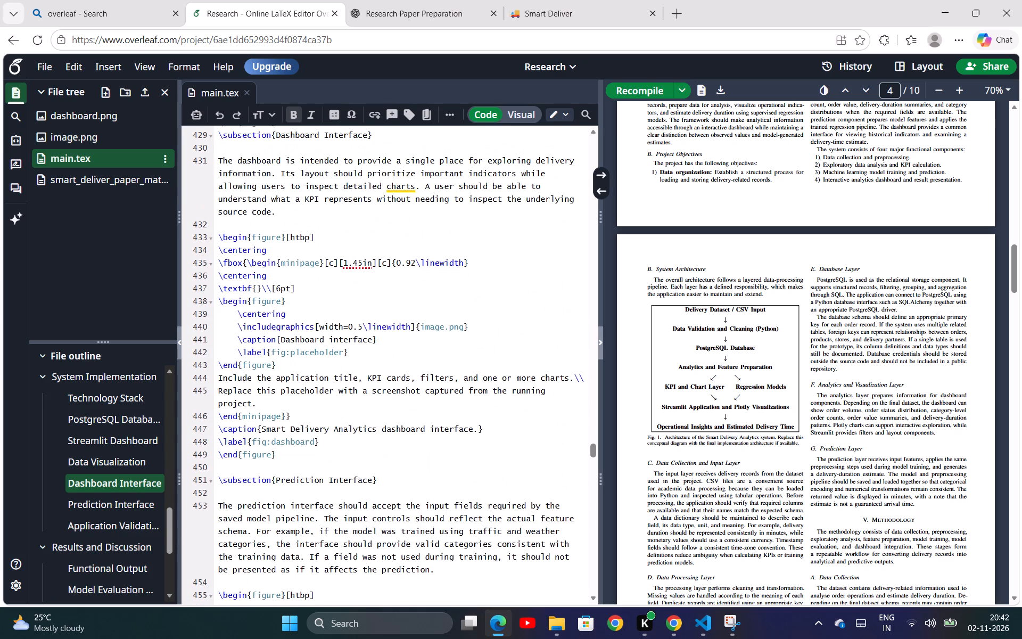
pyautogui.scroll(2, 393, 410)
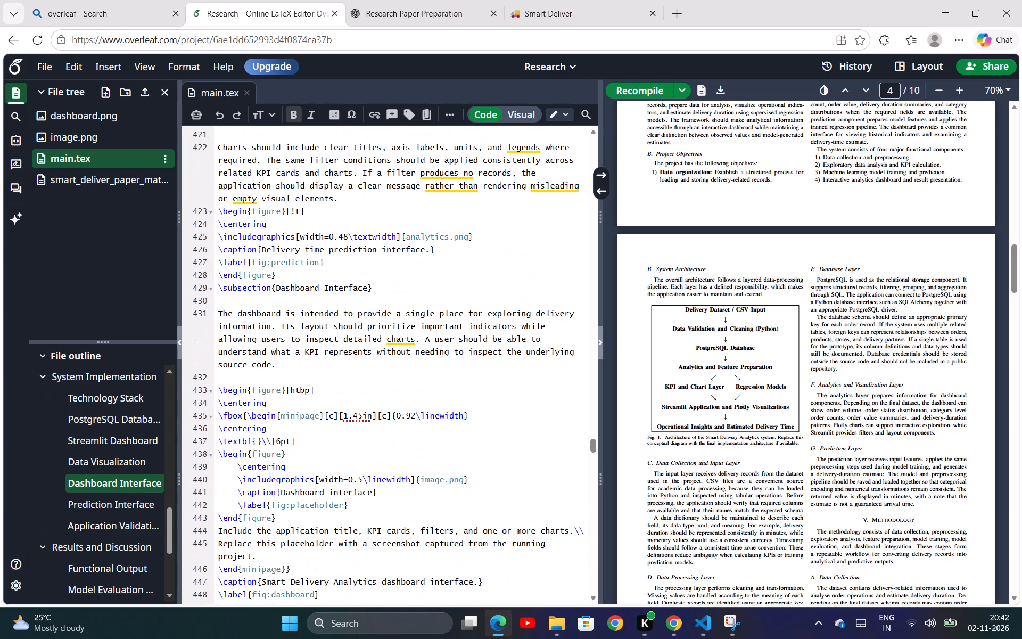
pyautogui.scroll(5, 393, 410)
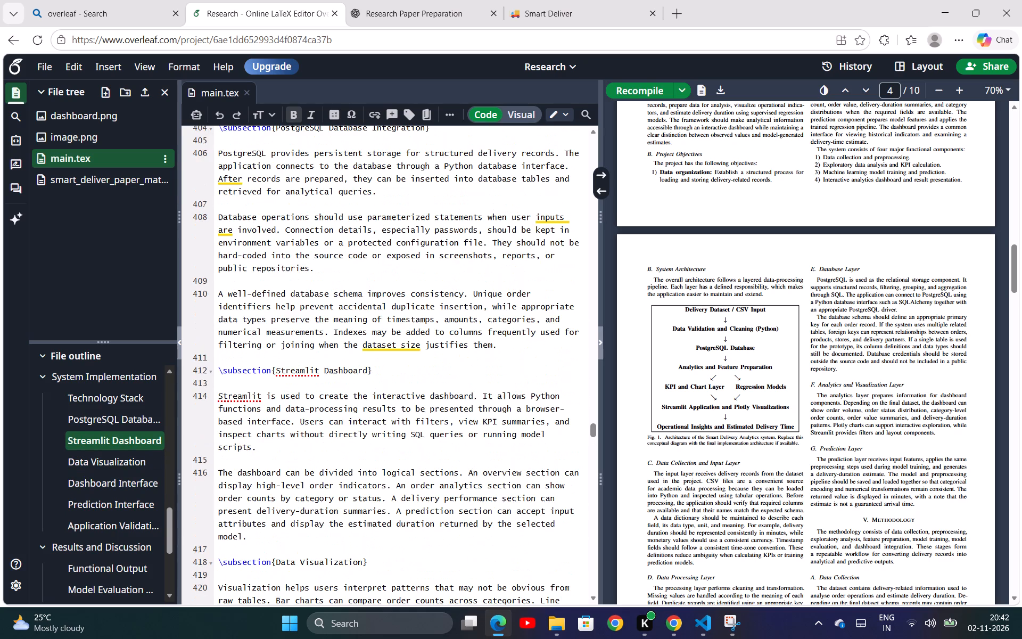
pyautogui.scroll(2, 327, 365)
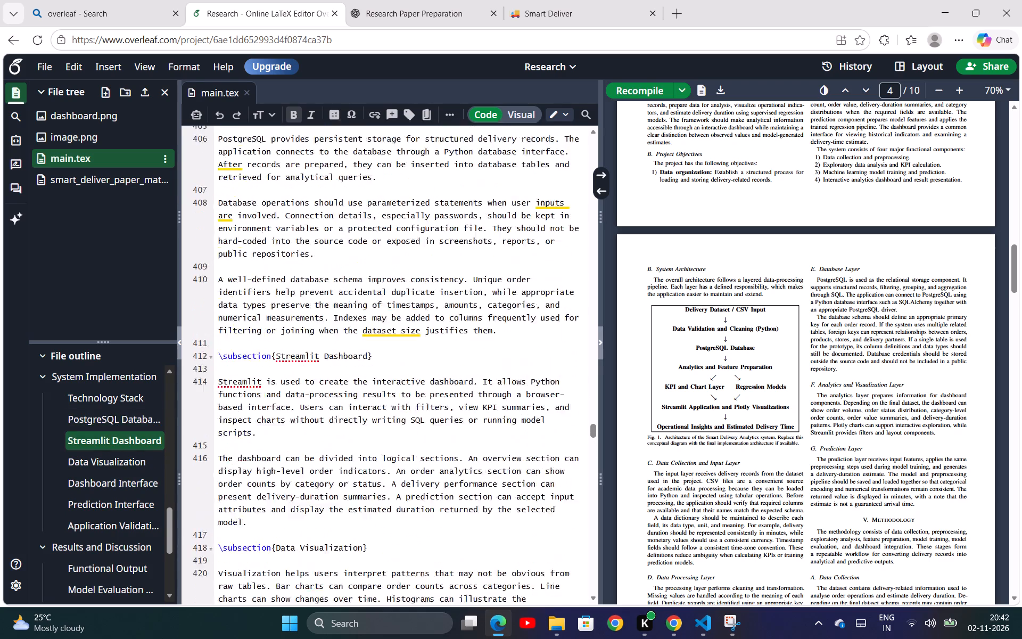
pyautogui.scroll(3, 327, 365)
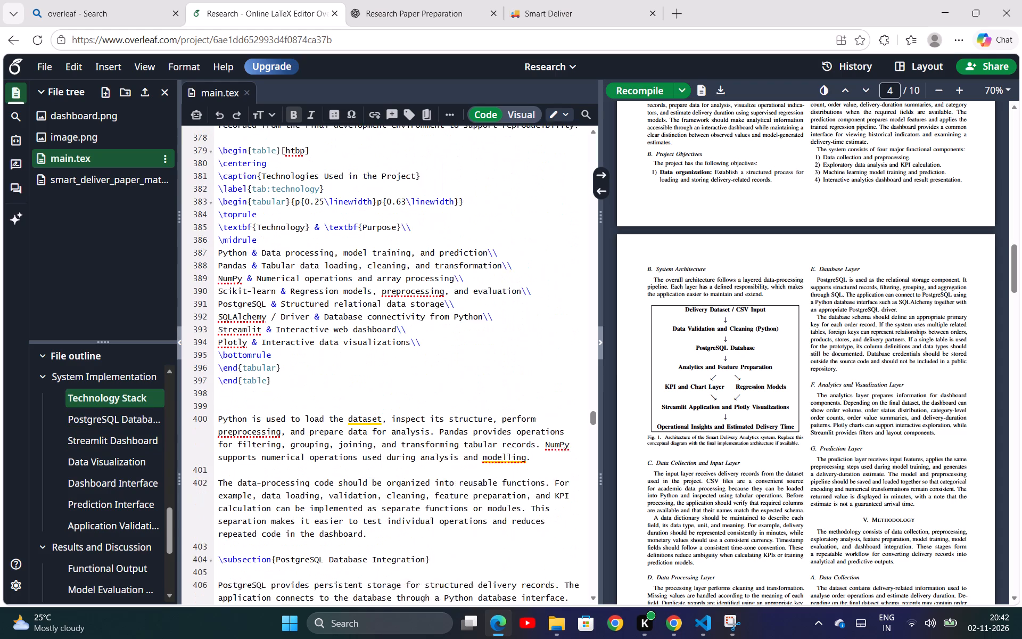
# Delete the dashboard.png figure block and the Technology Stack subsection heading from the System Implementation section of main.tex.
pyautogui.scroll(4, 327, 365)
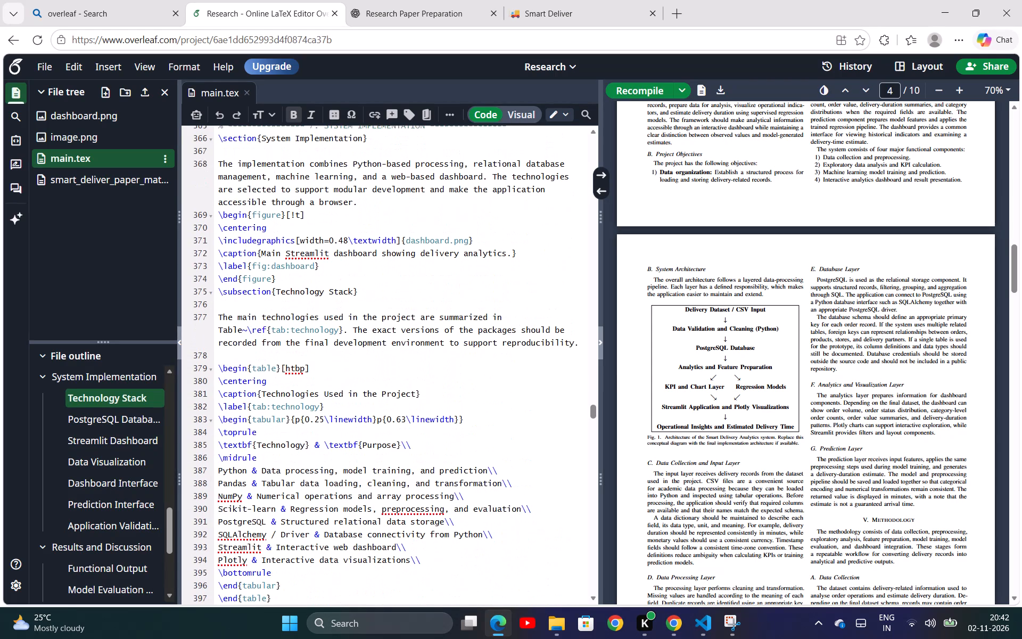
pyautogui.scroll(1, 327, 365)
pyautogui.moveTo(362, 321); pyautogui.dragTo(234, 250)
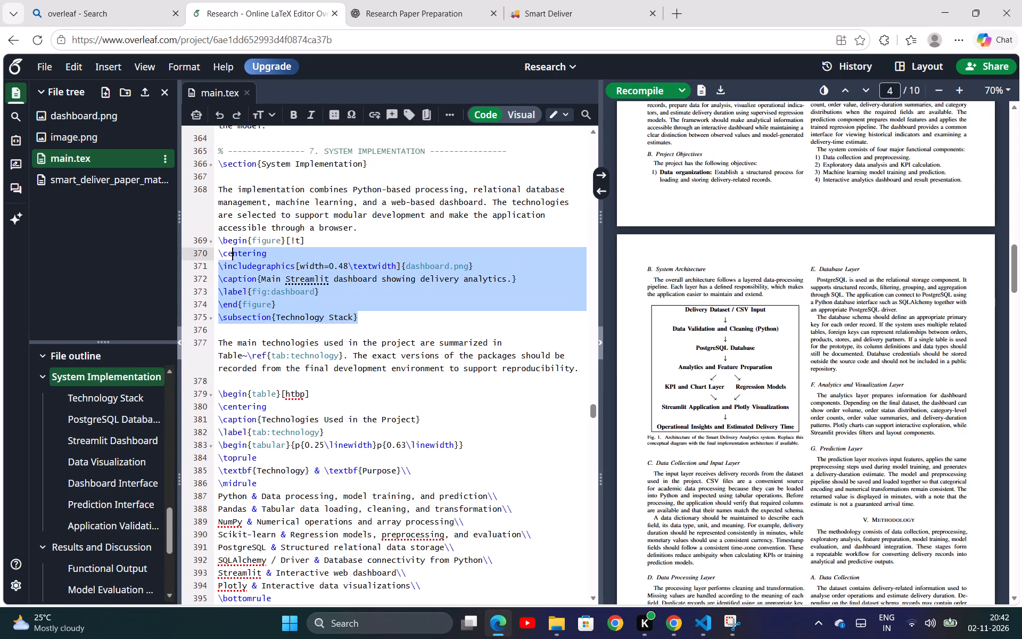
pyautogui.moveTo(234, 250); pyautogui.dragTo(219, 241)
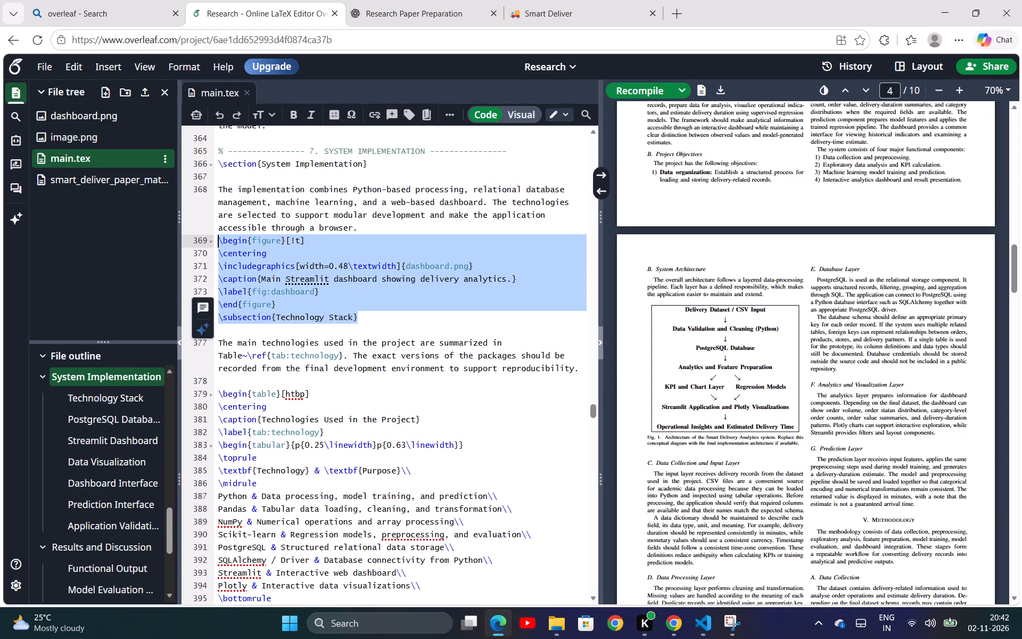
pyautogui.press('BackSpace')
# Recompile the paper.
pyautogui.scroll(4, 295, 266)
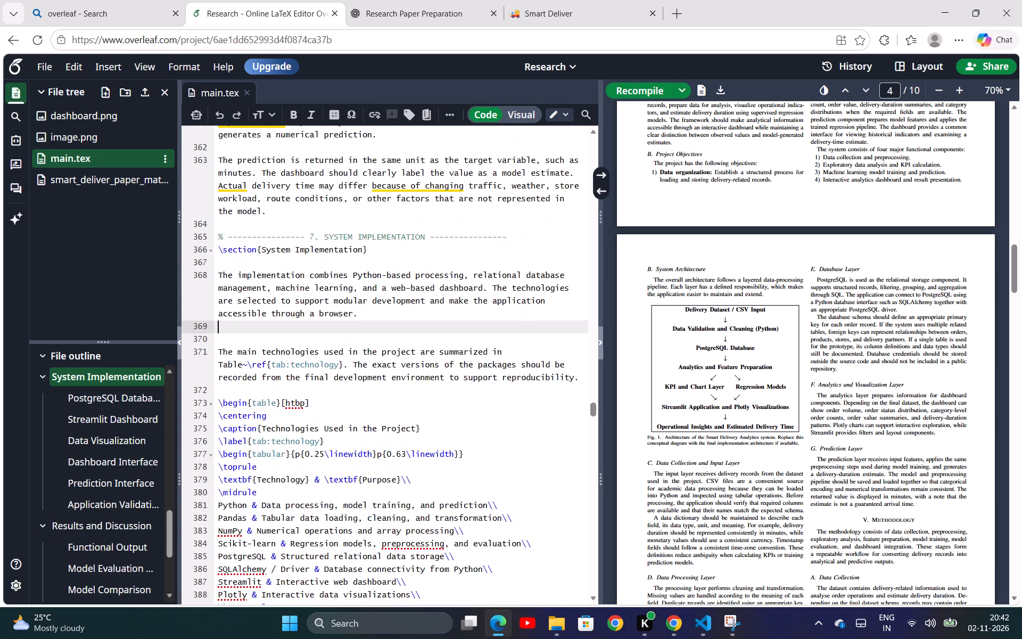
pyautogui.scroll(17, 295, 266)
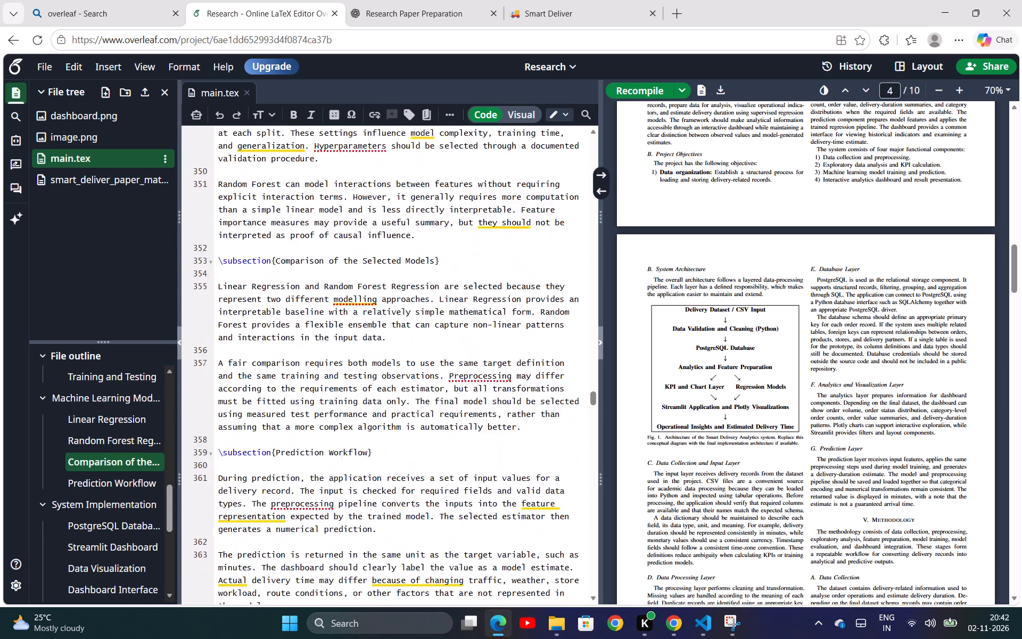
pyautogui.scroll(17, 295, 266)
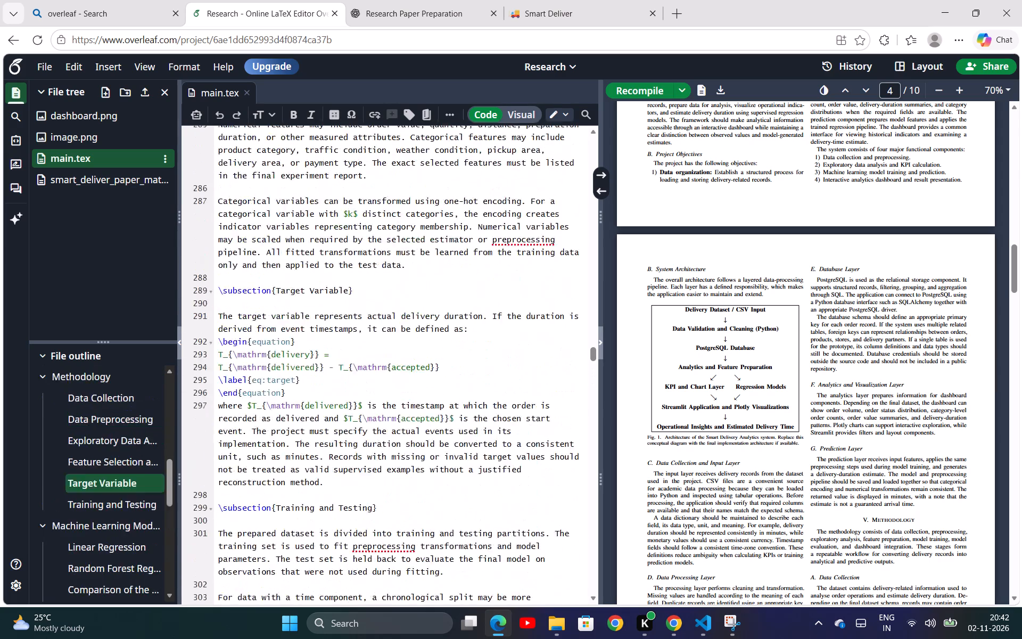
pyautogui.scroll(6, 295, 266)
pyautogui.click(653, 88)
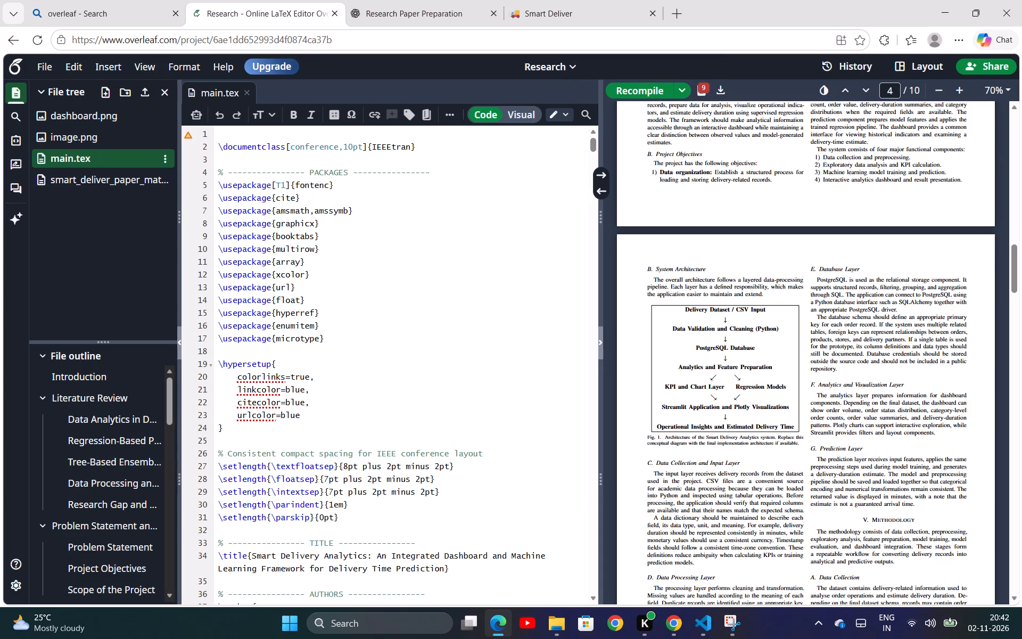
# Review the compiled PDF from the abstract through page 8, examining the analytics.png, dashboard and prediction.png figure placeholders.
pyautogui.scroll(14, 741, 326)
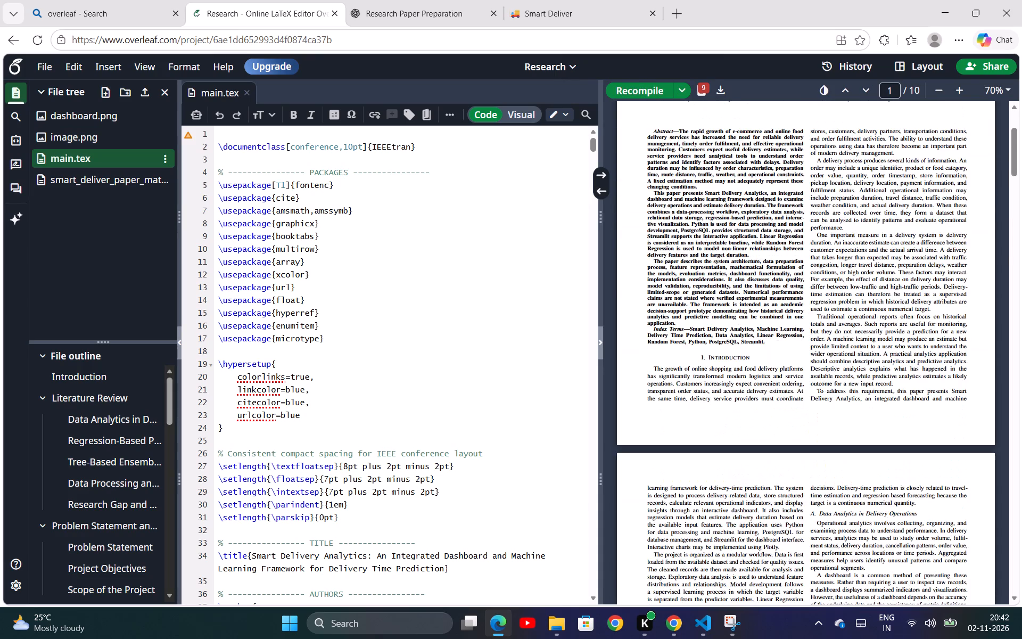
pyautogui.scroll(-9, 741, 326)
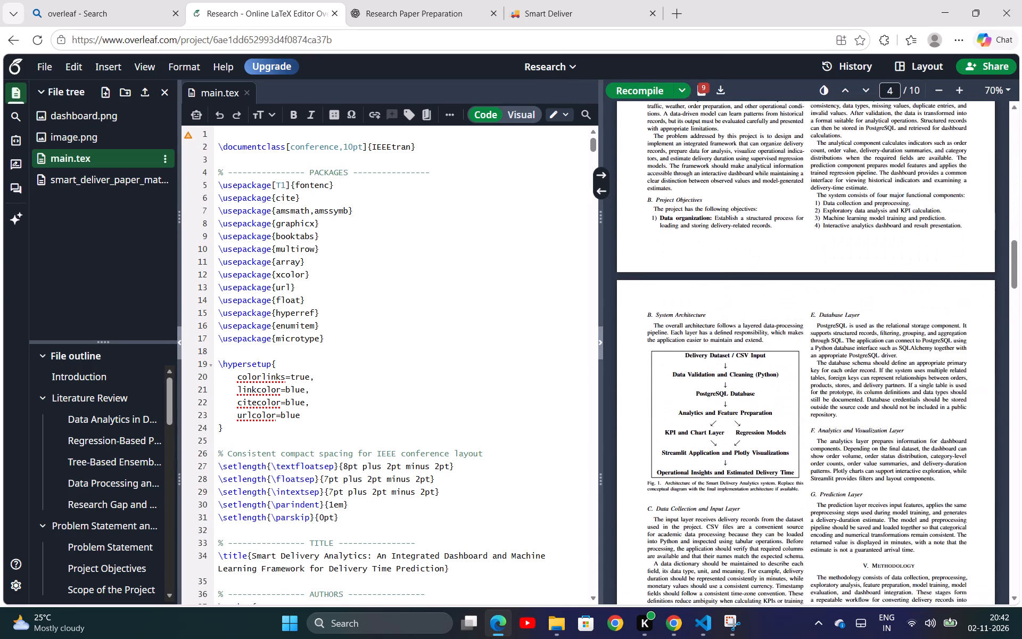
pyautogui.scroll(-9, 741, 326)
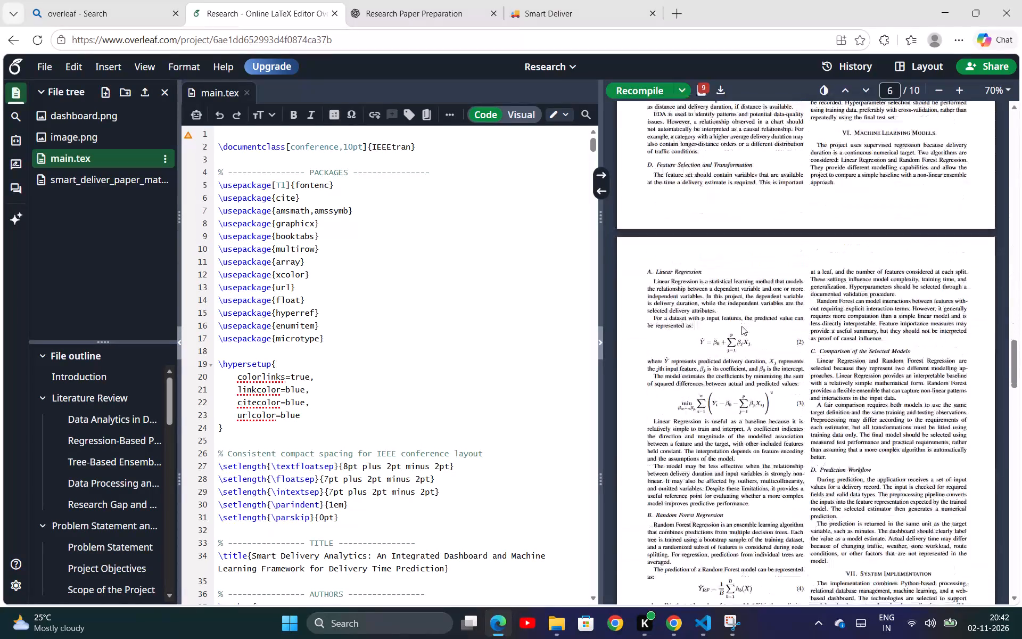
pyautogui.scroll(-9, 741, 326)
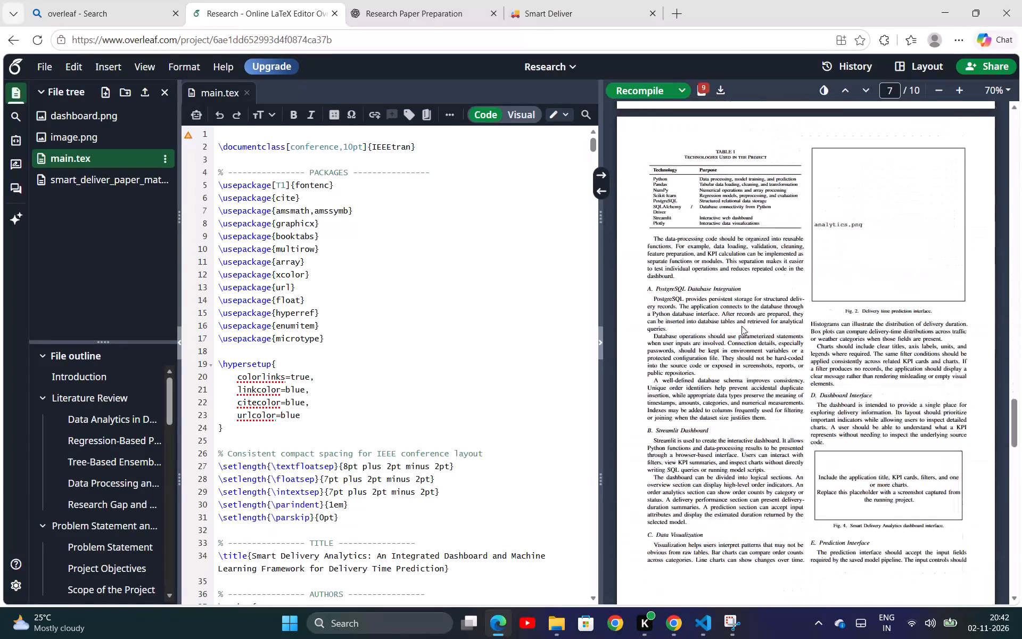
pyautogui.scroll(-4, 741, 326)
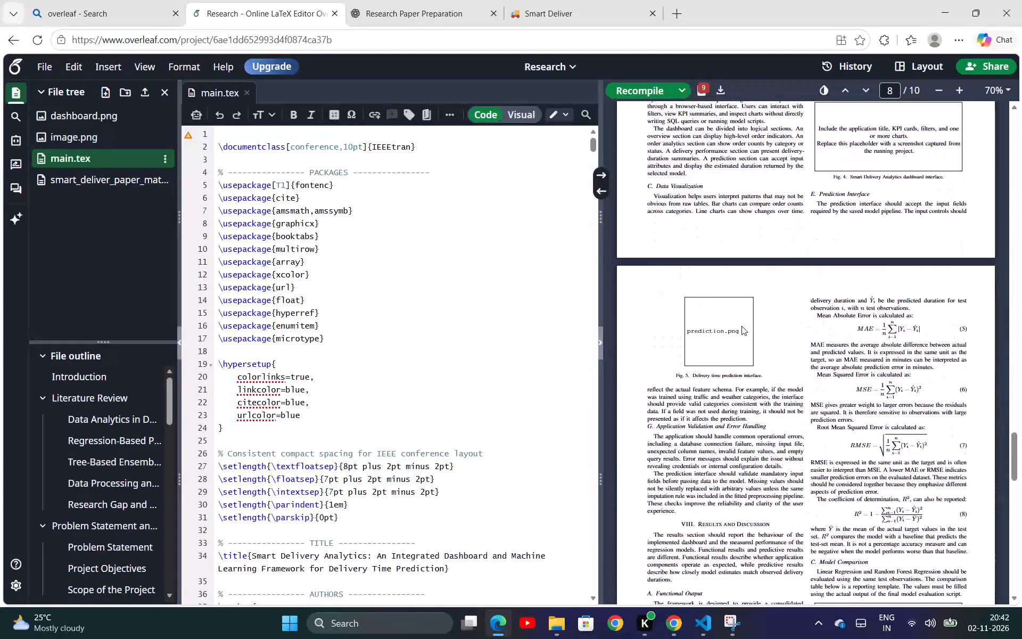
pyautogui.scroll(5, 741, 326)
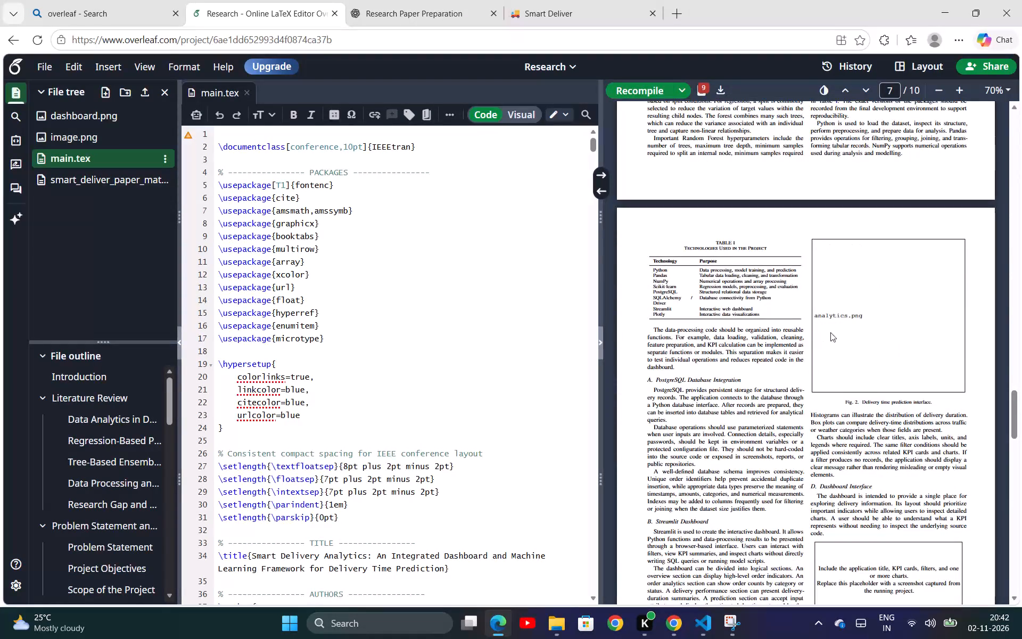
pyautogui.moveTo(865, 317); pyautogui.dragTo(815, 314)
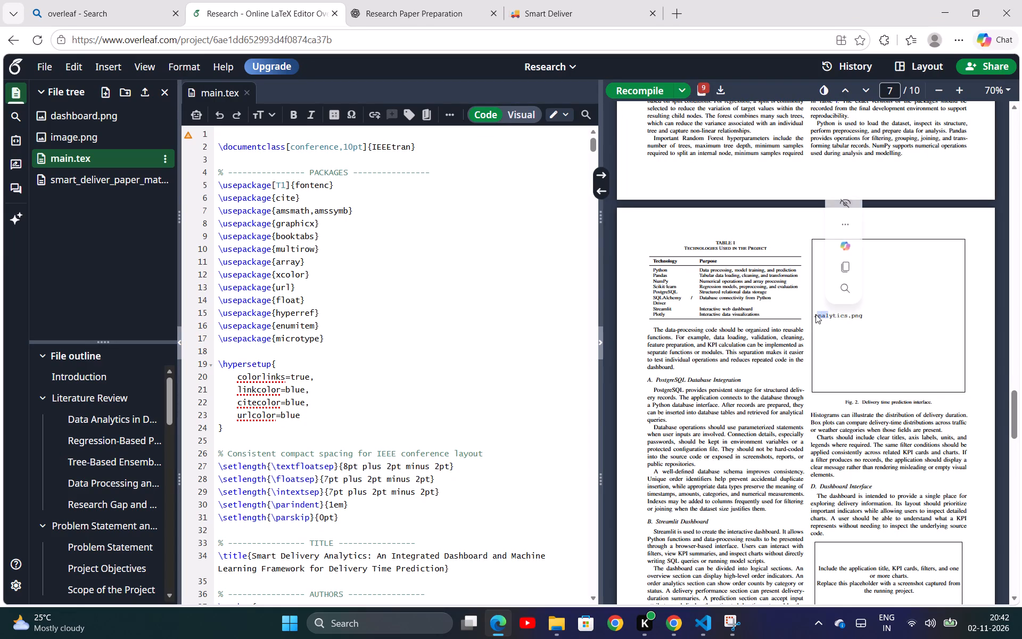
pyautogui.click(835, 332)
pyautogui.scroll(-1, 835, 332)
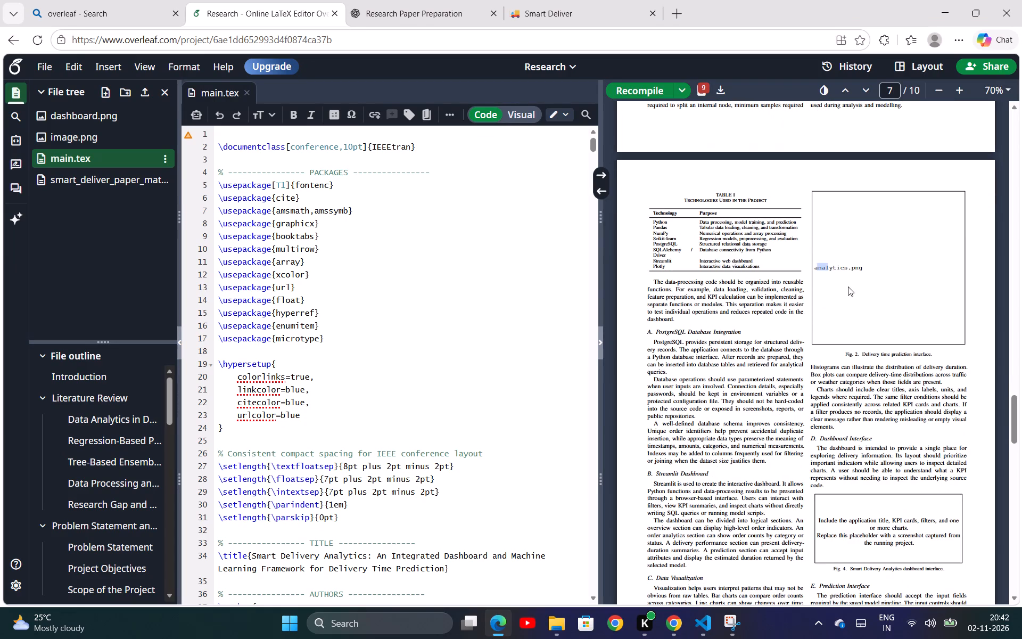
pyautogui.click(831, 266)
pyautogui.moveTo(868, 269); pyautogui.dragTo(862, 267)
pyautogui.click(862, 267)
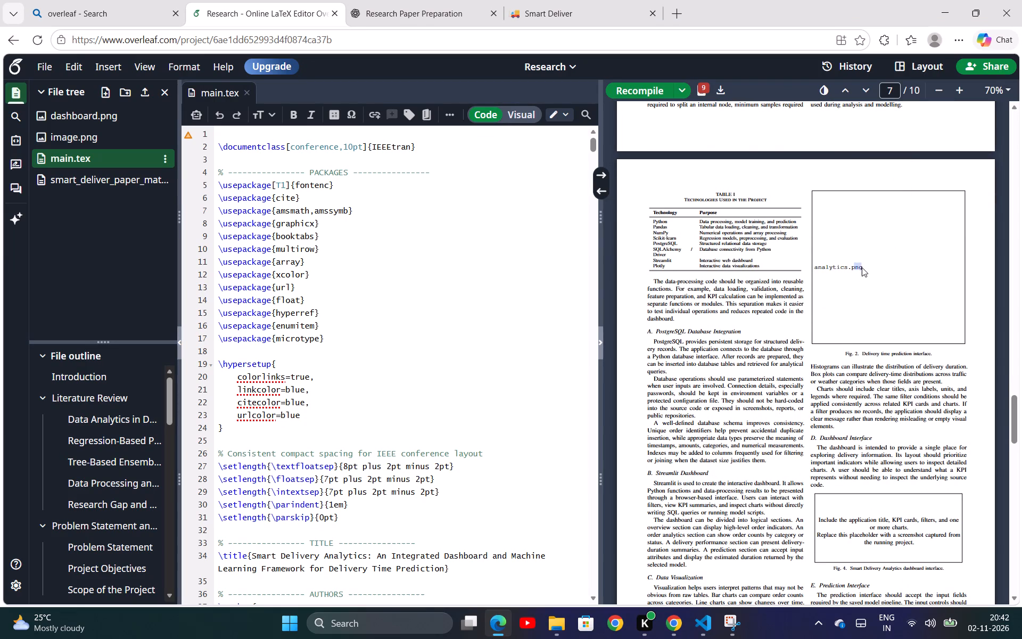
pyautogui.scroll(-3, 830, 316)
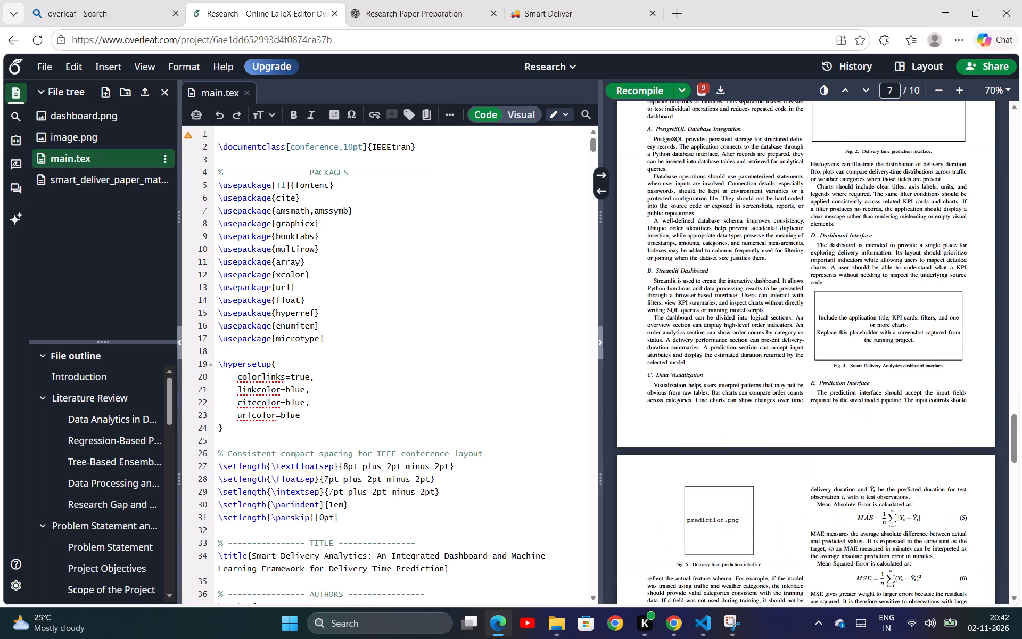
pyautogui.scroll(-3, 830, 316)
pyautogui.scroll(1, 830, 316)
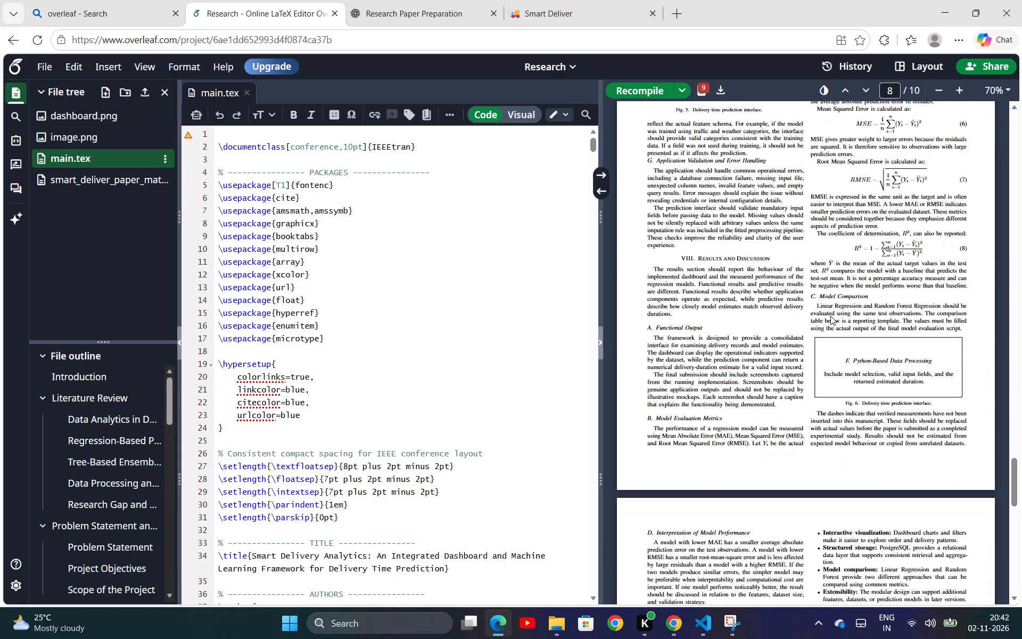
pyautogui.scroll(3, 830, 316)
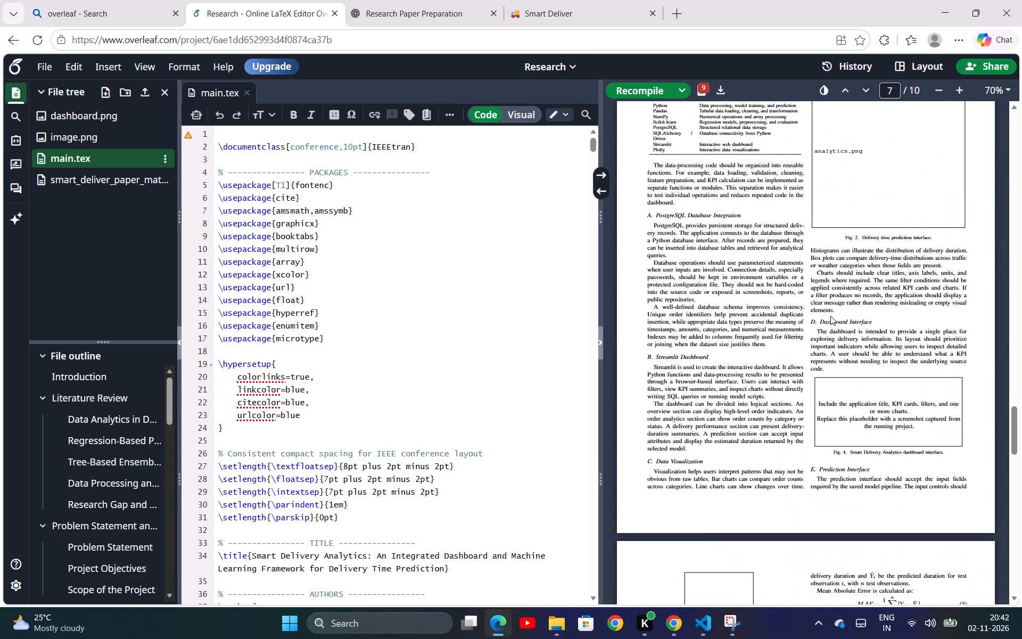
pyautogui.scroll(1, 830, 316)
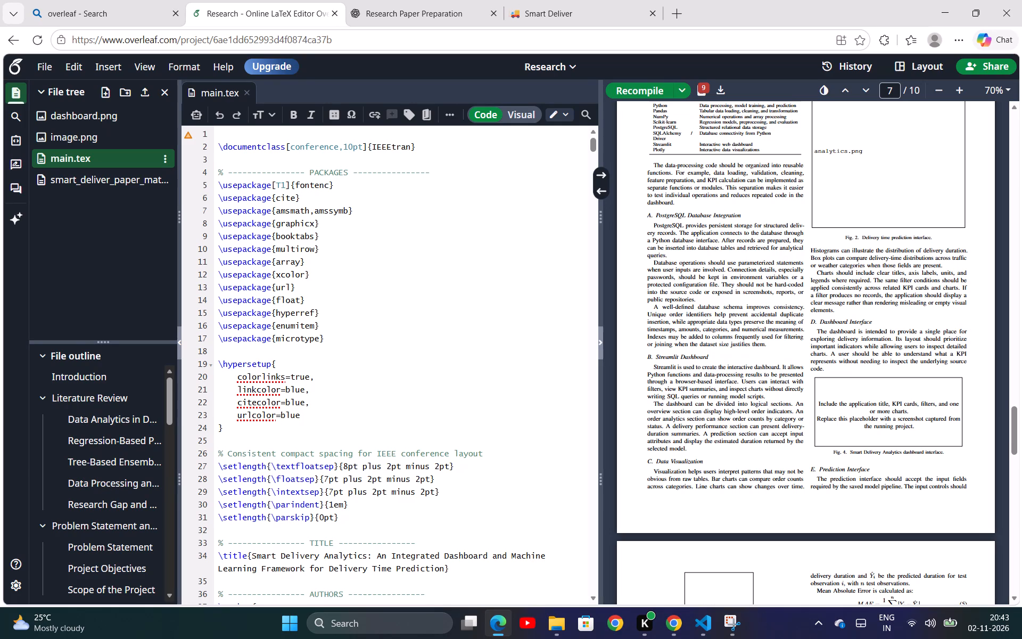
# Examine main.tex from the Introduction to Prediction Interface, checking the analytics.png figure code and the nested figure block under Dashboard Interface.
pyautogui.scroll(-14, 468, 365)
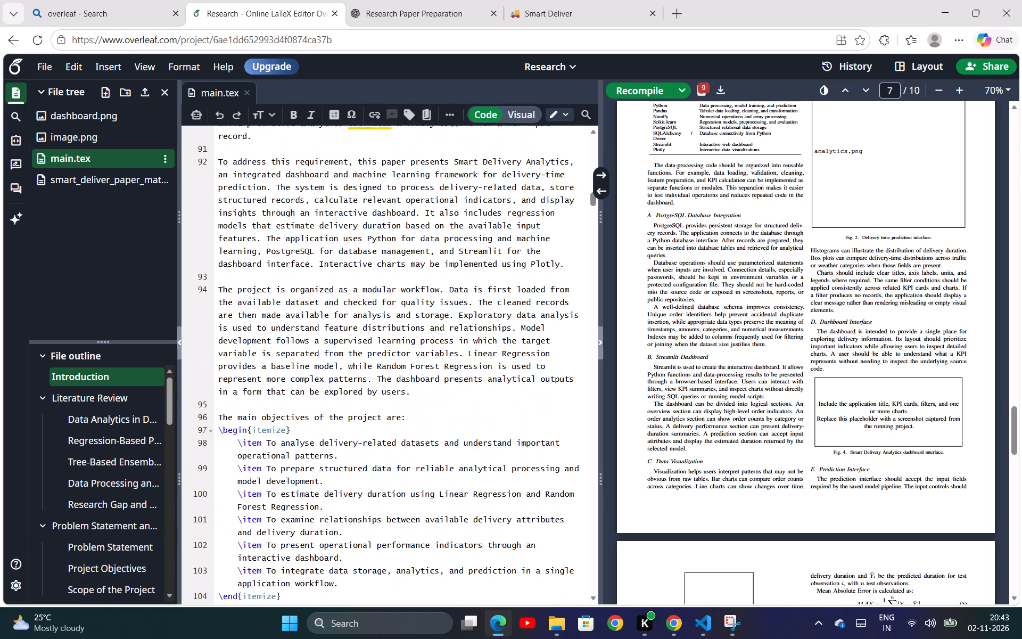
pyautogui.scroll(-19, 468, 365)
pyautogui.scroll(-8, 468, 365)
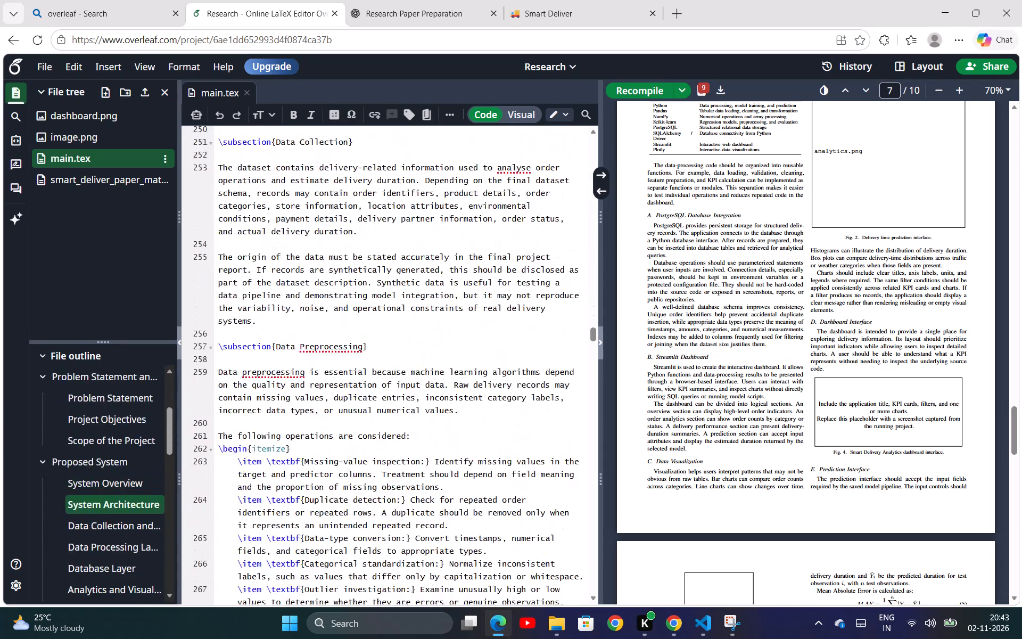
pyautogui.scroll(-8, 468, 365)
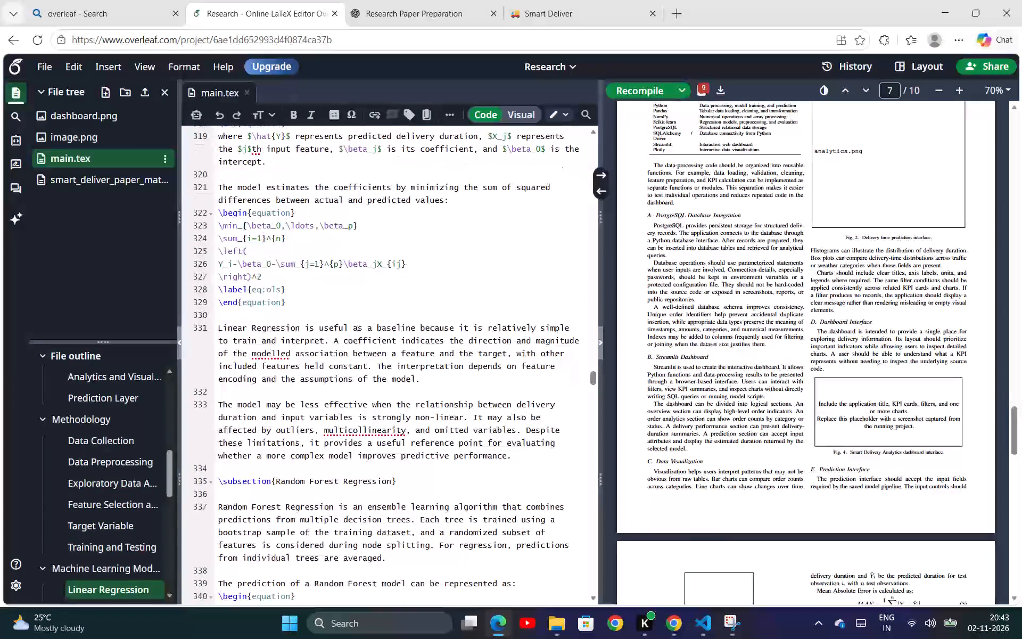
pyautogui.scroll(-8, 468, 365)
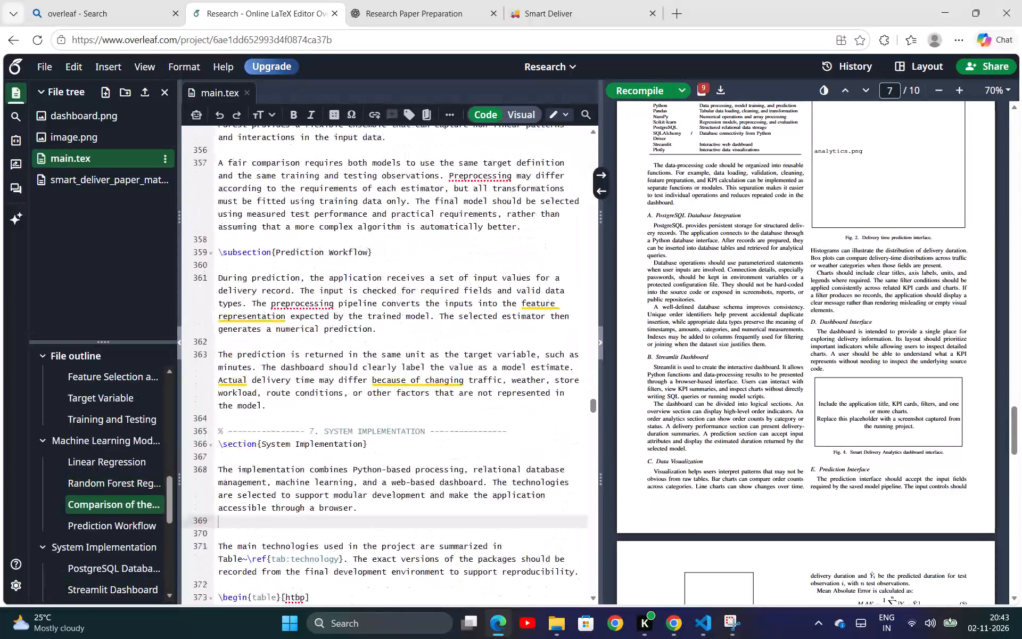
pyautogui.scroll(-5, 468, 365)
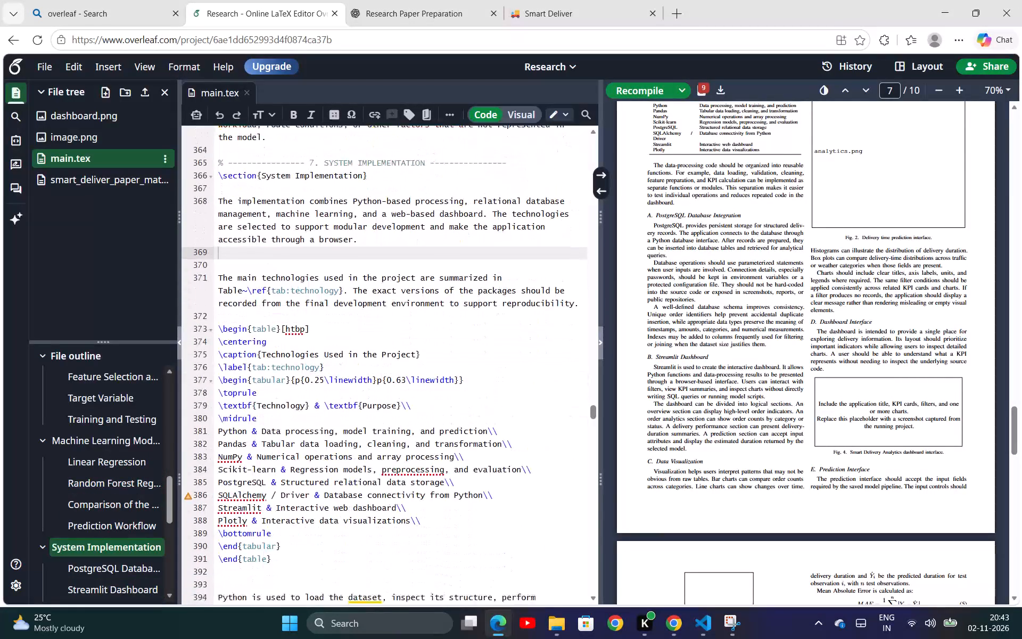
pyautogui.scroll(-2, 468, 365)
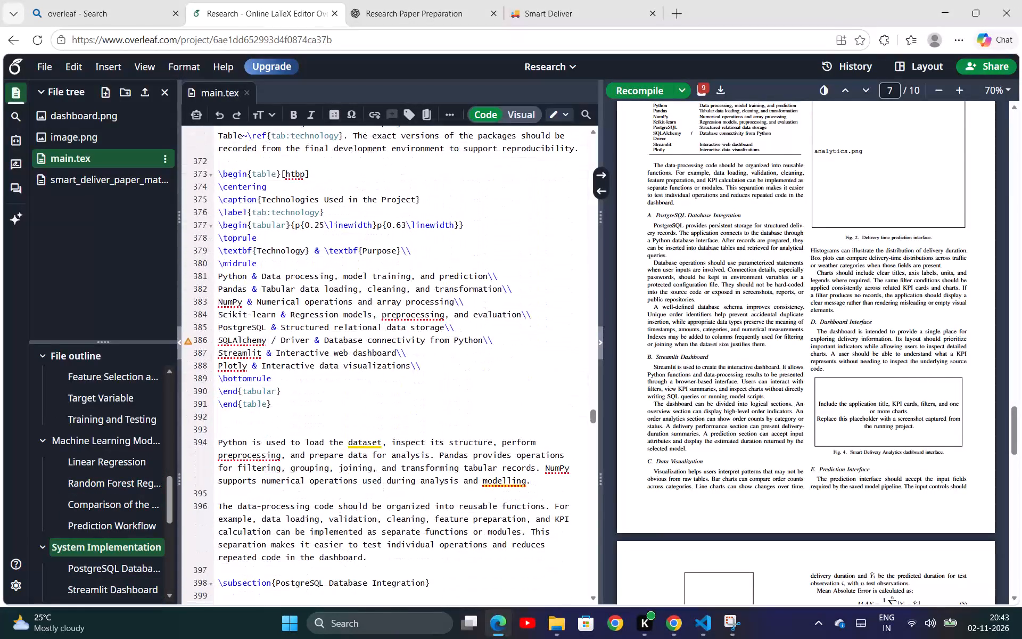
pyautogui.scroll(-4, 468, 365)
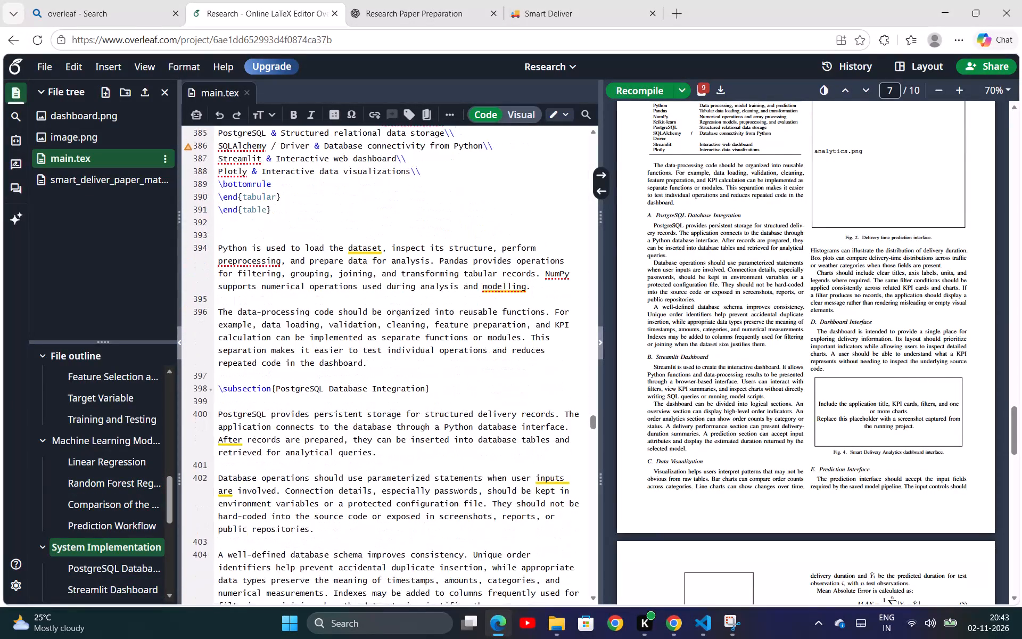
pyautogui.scroll(-4, 468, 365)
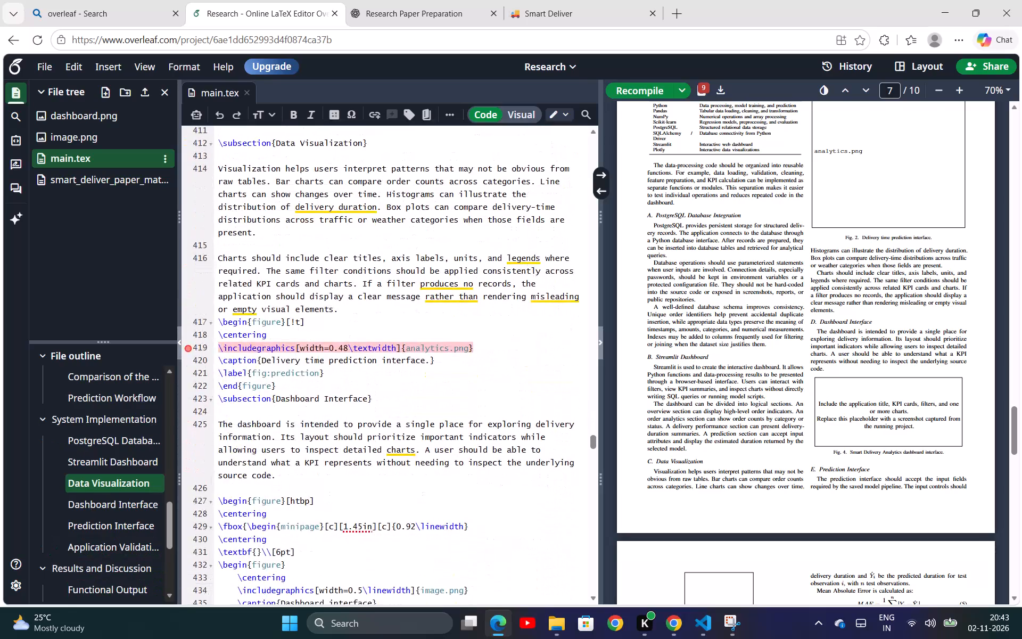
pyautogui.scroll(-1, 468, 365)
pyautogui.click(421, 353)
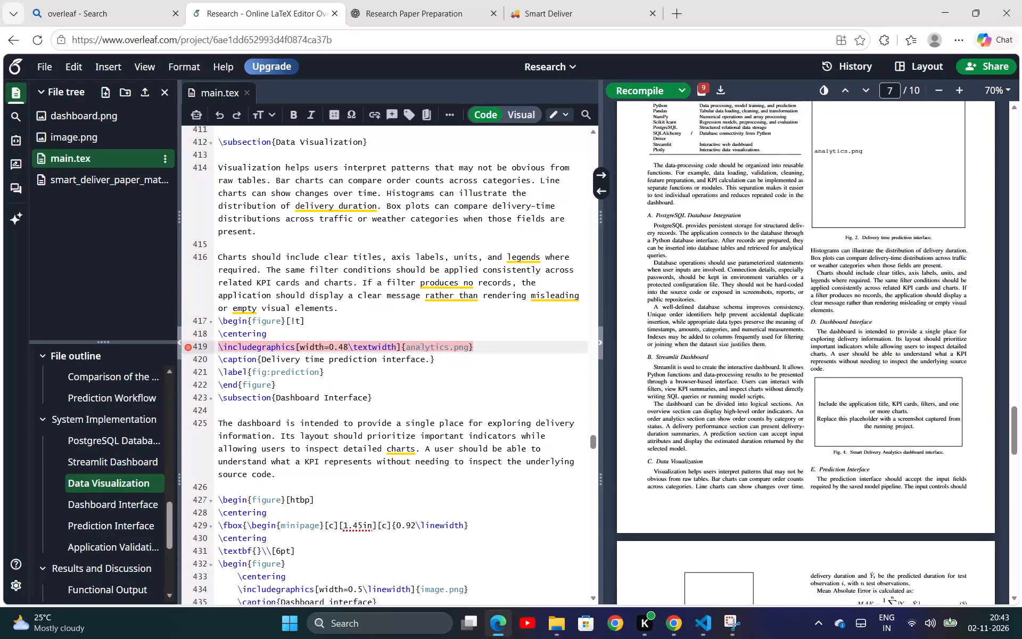
pyautogui.click(407, 348)
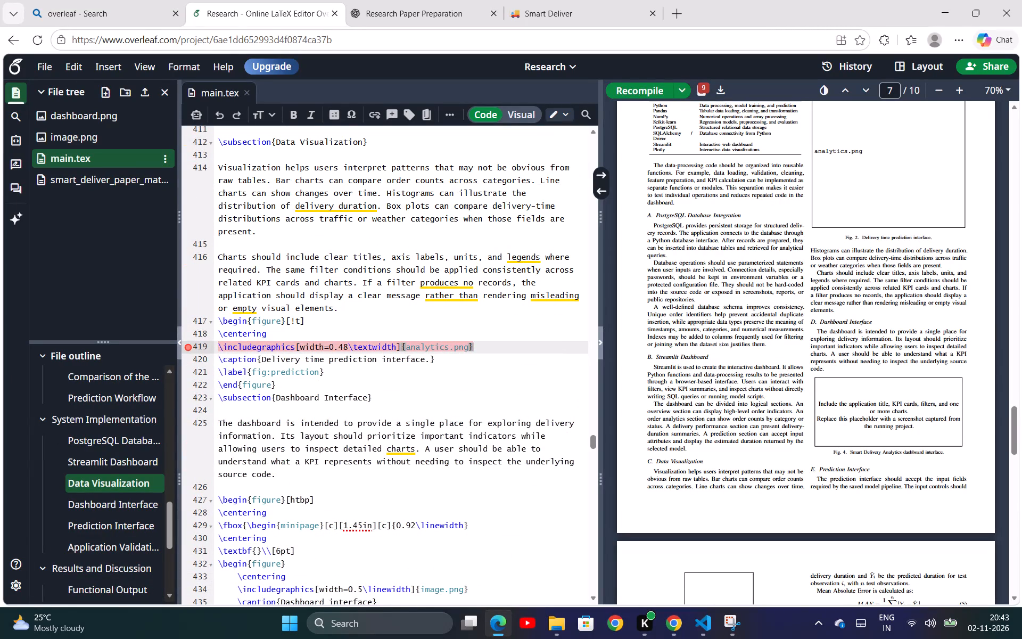
pyautogui.click(361, 339)
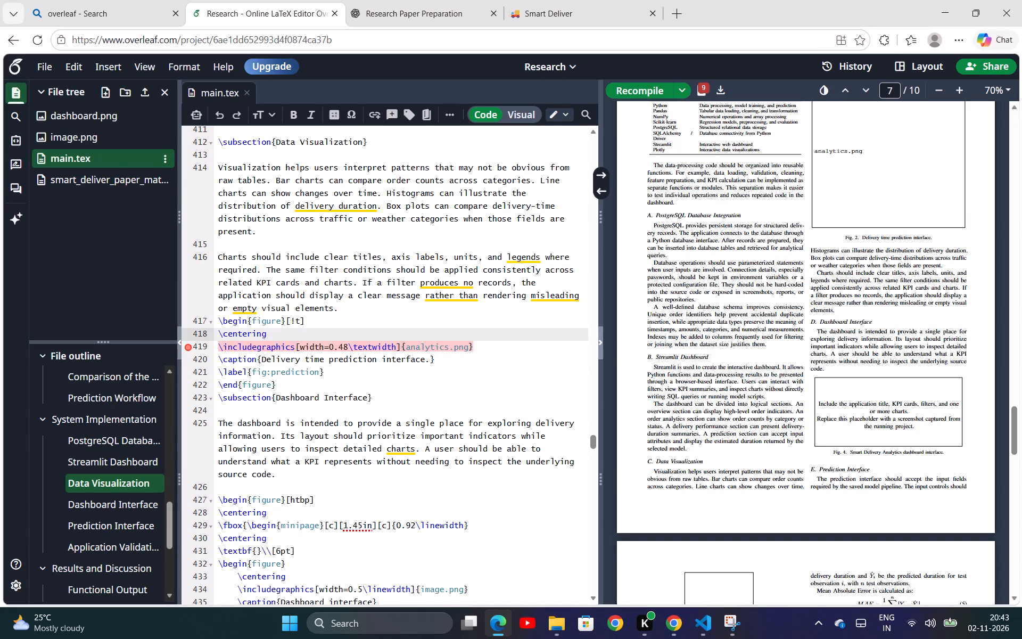
pyautogui.scroll(-1, 274, 370)
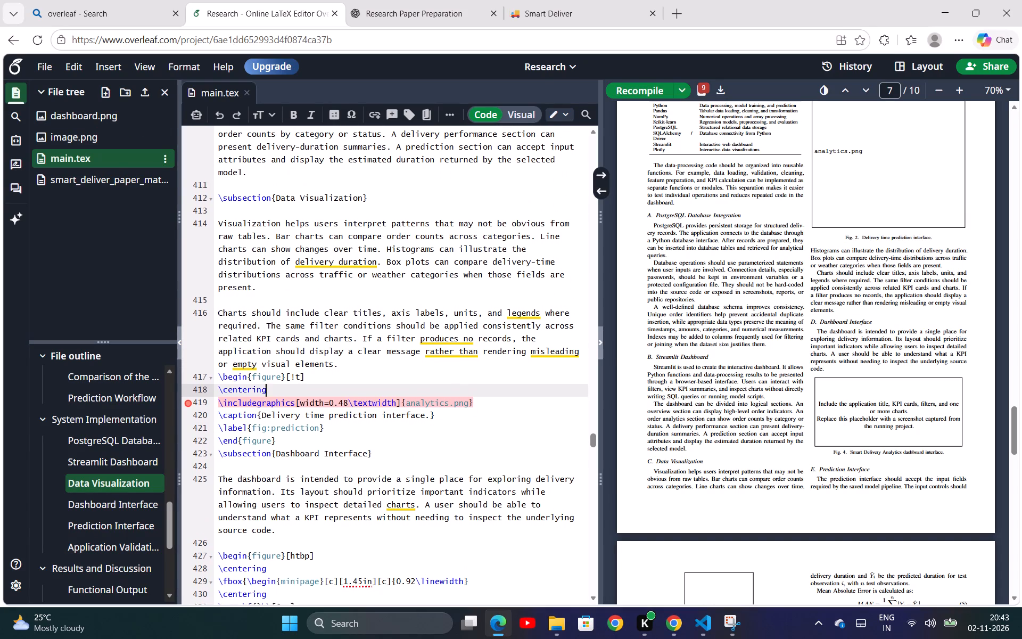
pyautogui.scroll(-2, 274, 370)
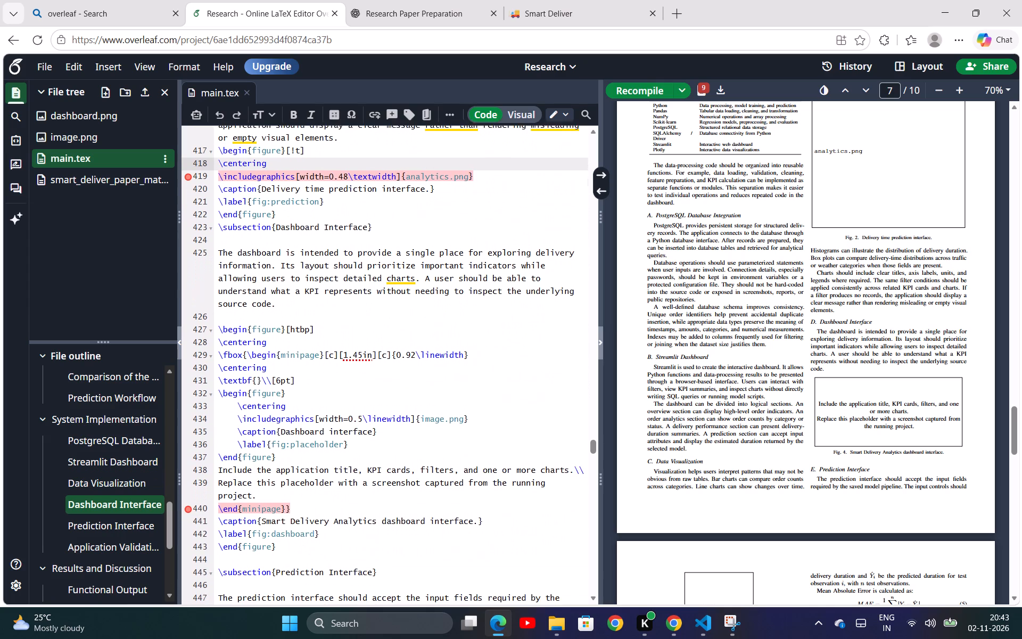
pyautogui.scroll(-1, 274, 370)
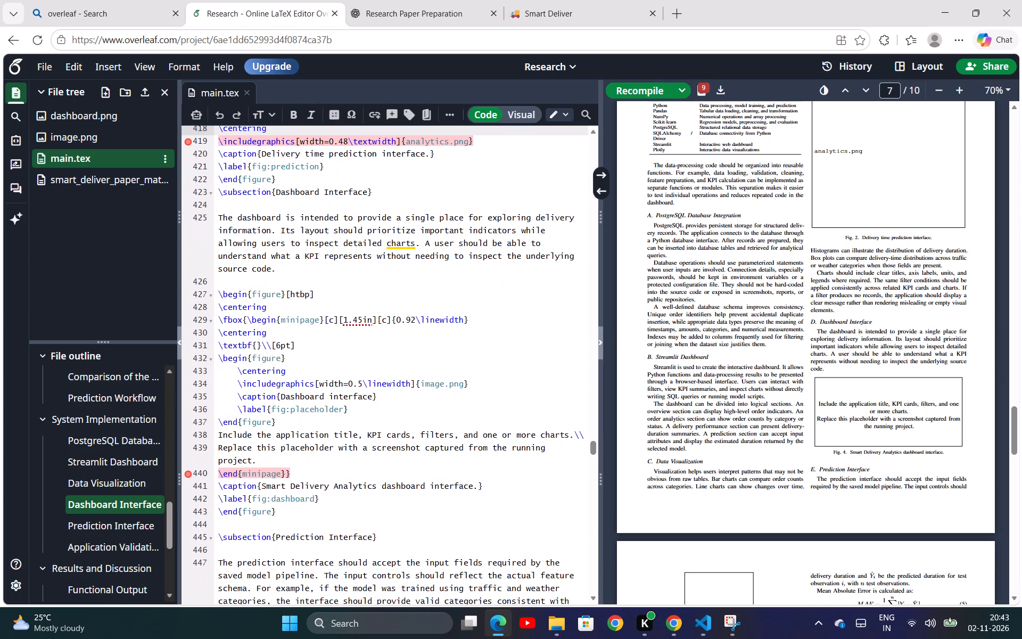
pyautogui.scroll(-1, 274, 370)
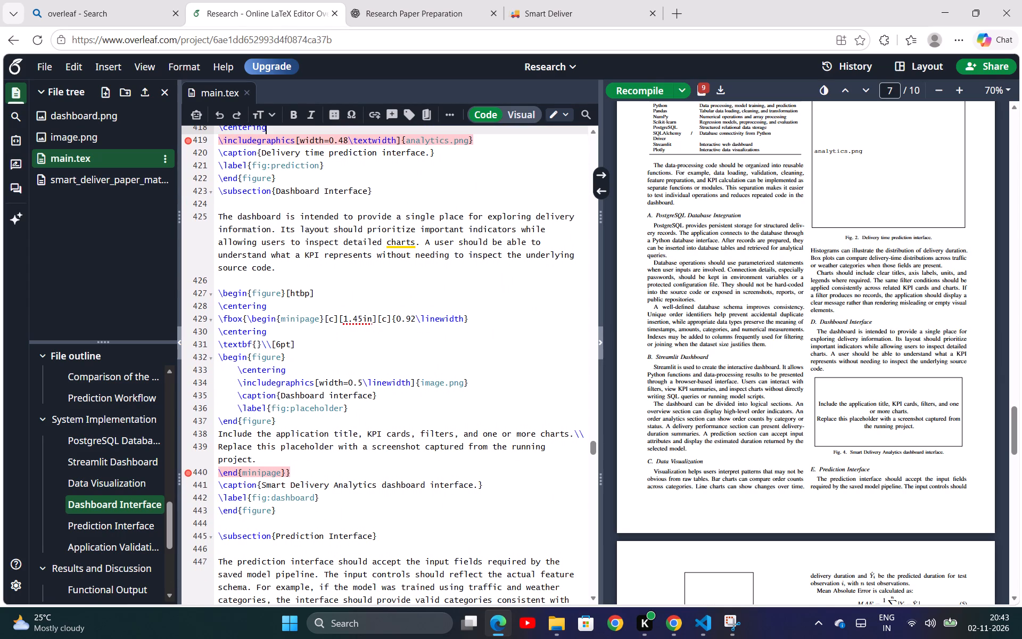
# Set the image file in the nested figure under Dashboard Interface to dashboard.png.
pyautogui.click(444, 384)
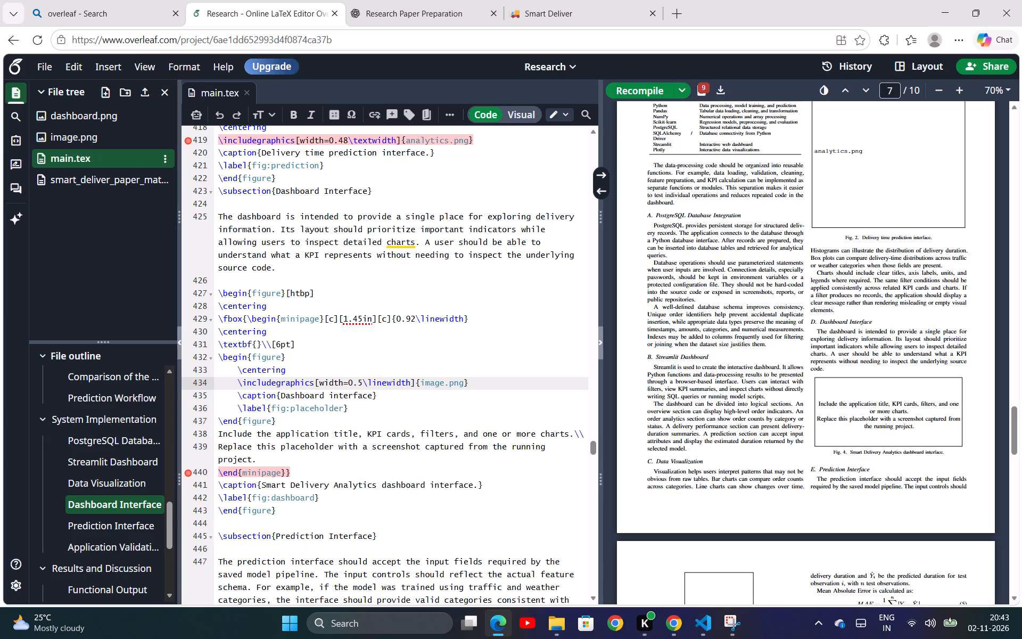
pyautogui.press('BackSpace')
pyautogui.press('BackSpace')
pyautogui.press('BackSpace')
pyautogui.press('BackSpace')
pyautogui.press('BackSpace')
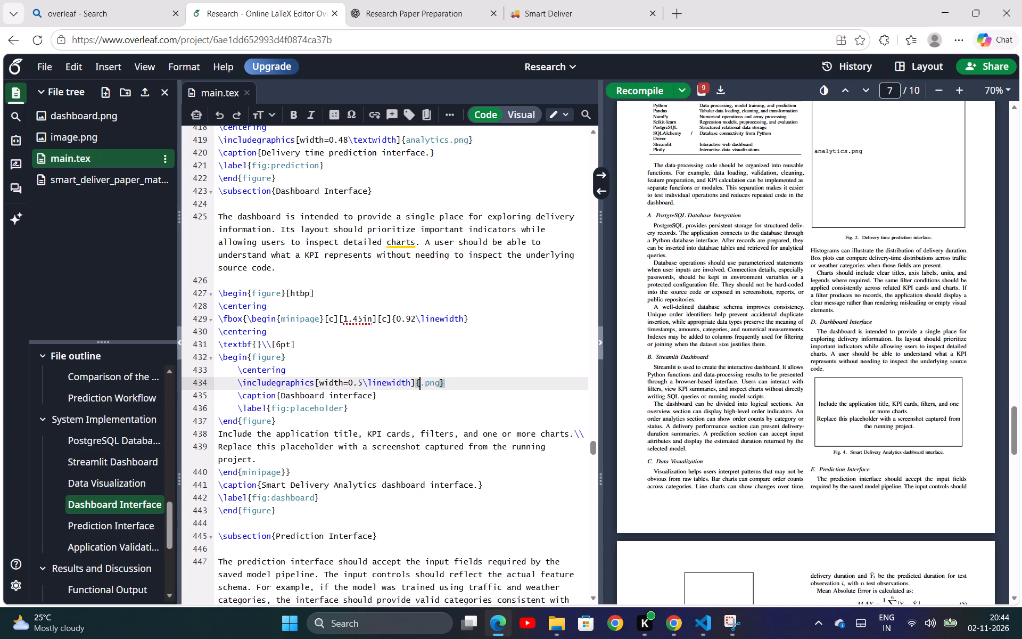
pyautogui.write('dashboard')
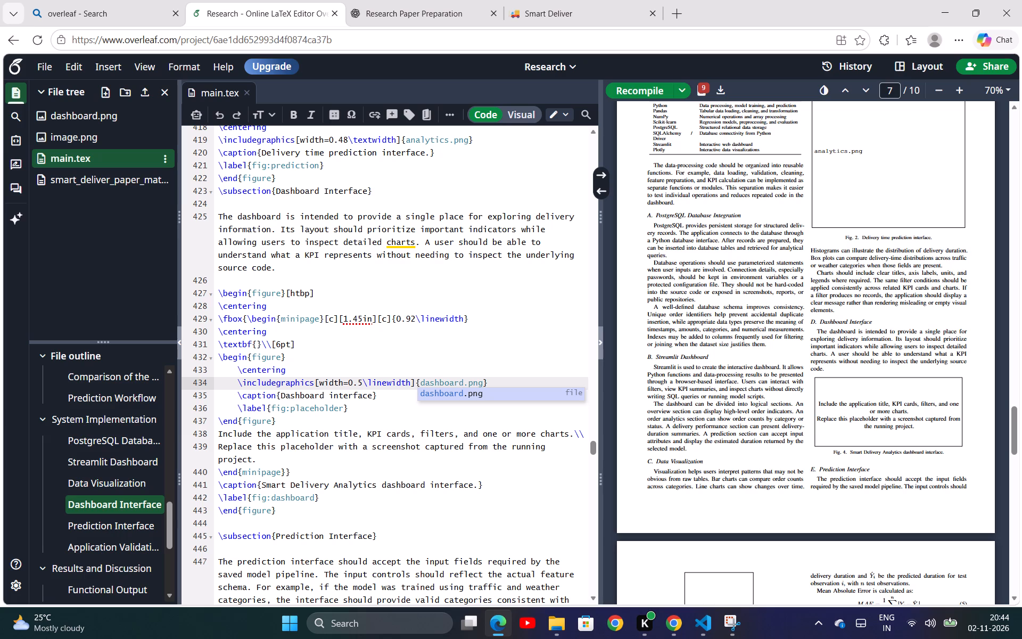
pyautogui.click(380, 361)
# Upload the analytics image from the Screenshots folder to the project.
pyautogui.scroll(-1, 380, 361)
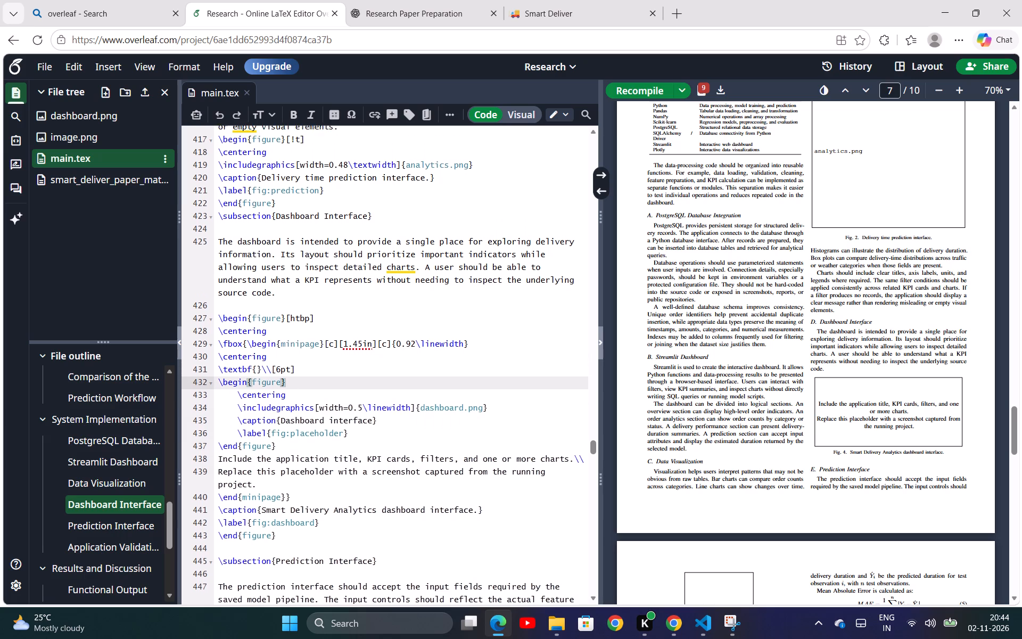
pyautogui.scroll(-3, 380, 361)
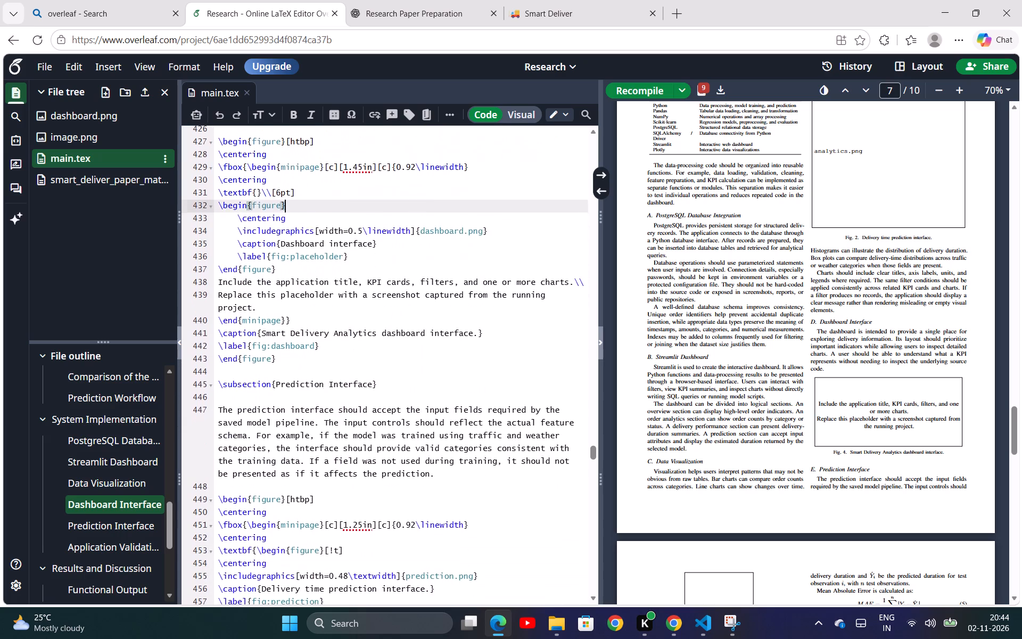
pyautogui.scroll(-2, 380, 361)
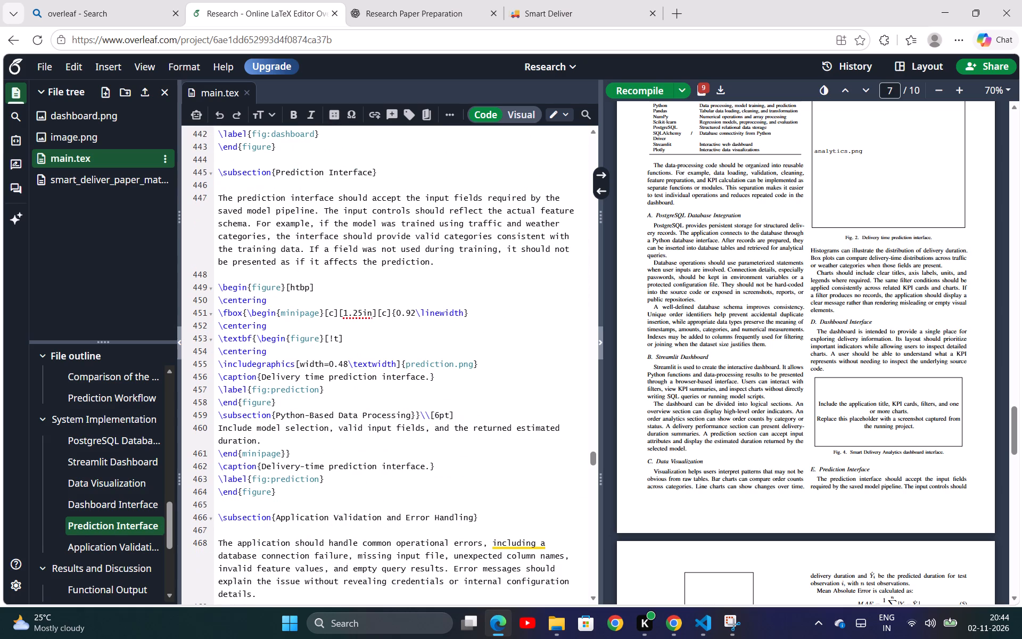
pyautogui.scroll(-1, 412, 376)
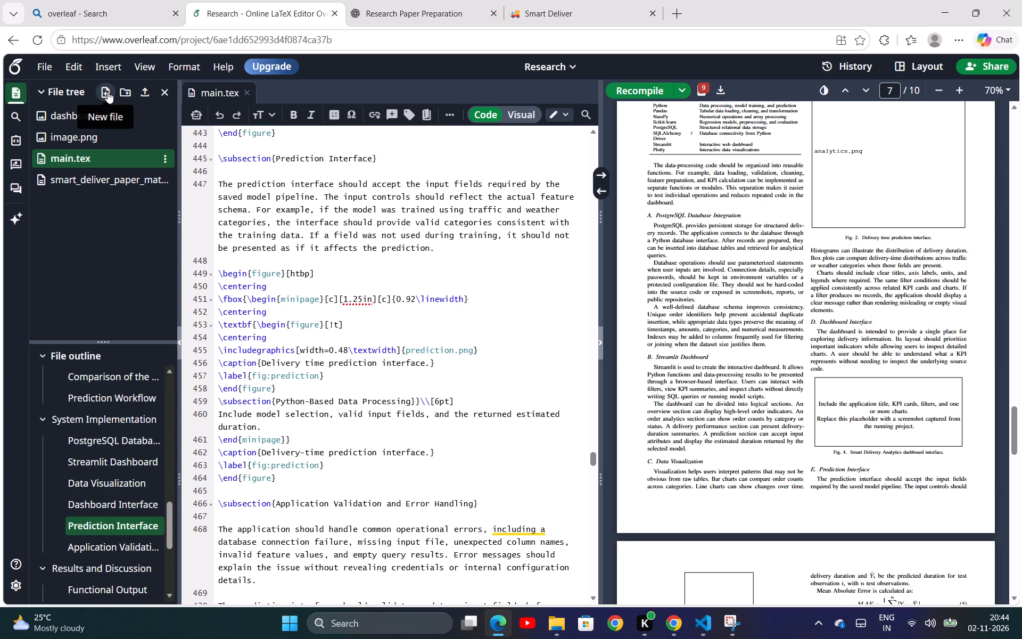
pyautogui.click(147, 94)
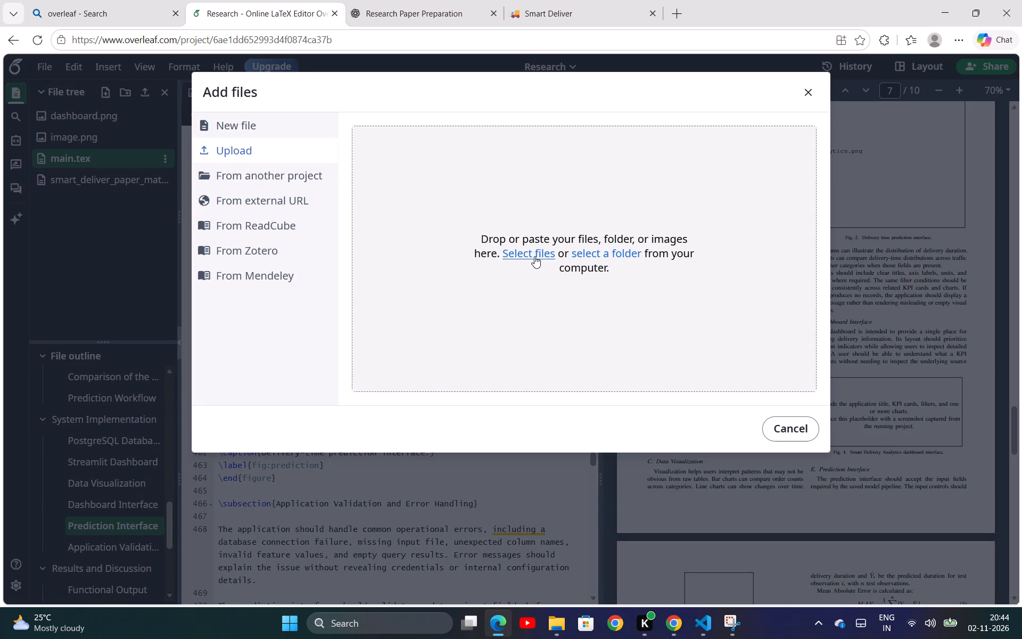
pyautogui.click(534, 256)
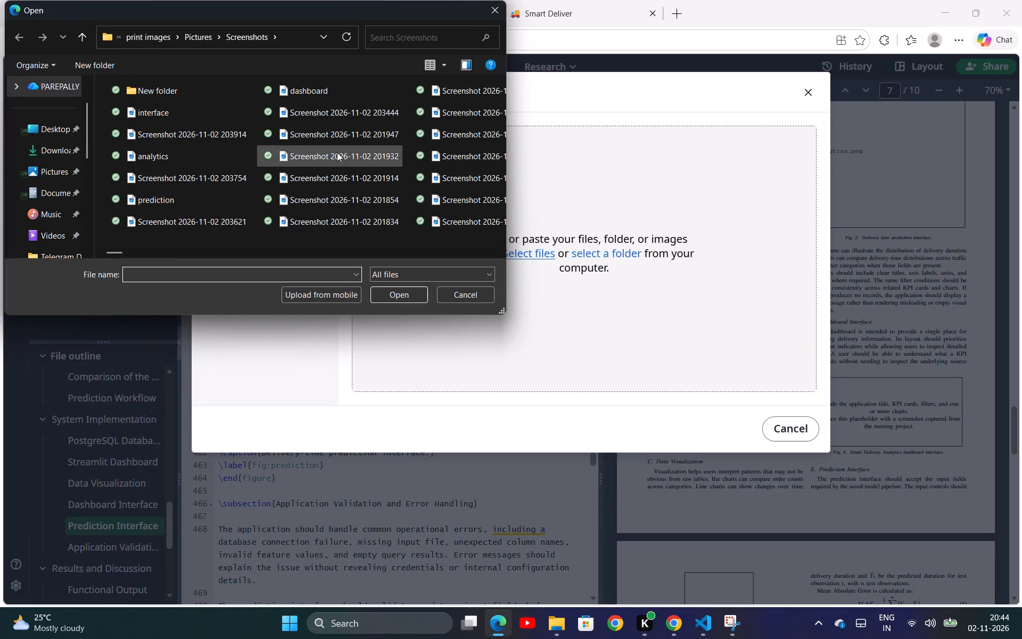
pyautogui.click(216, 154)
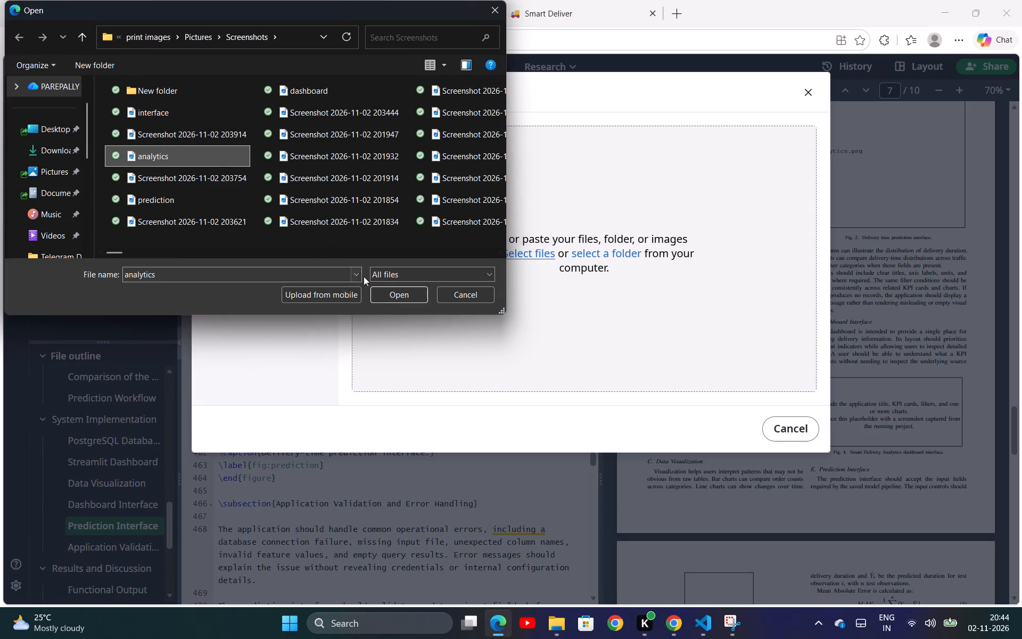
pyautogui.click(383, 294)
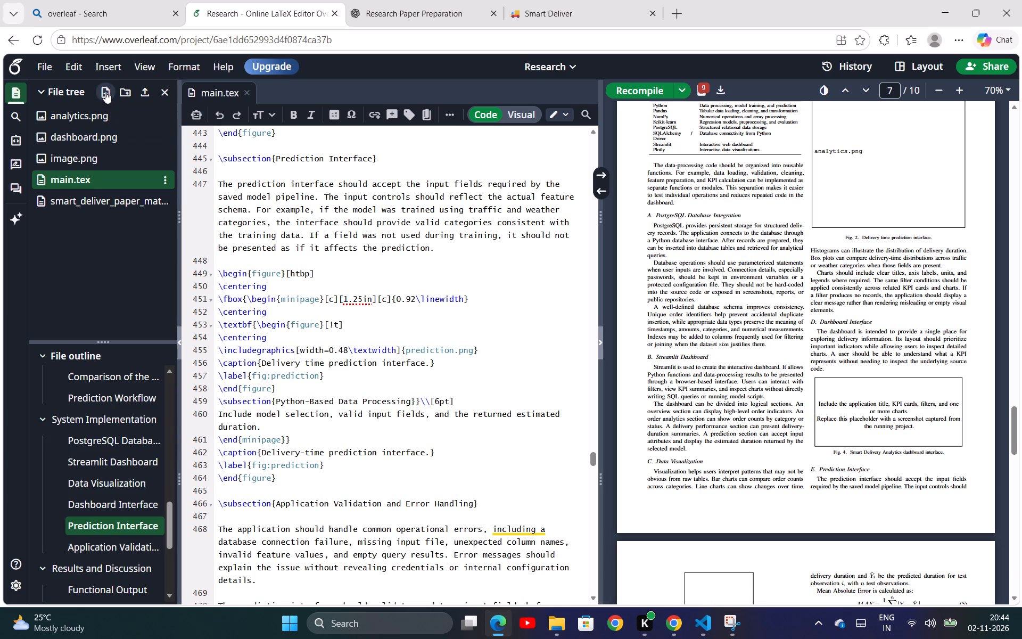
# Upload the prediction image from the Screenshots folder to the project.
pyautogui.click(140, 92)
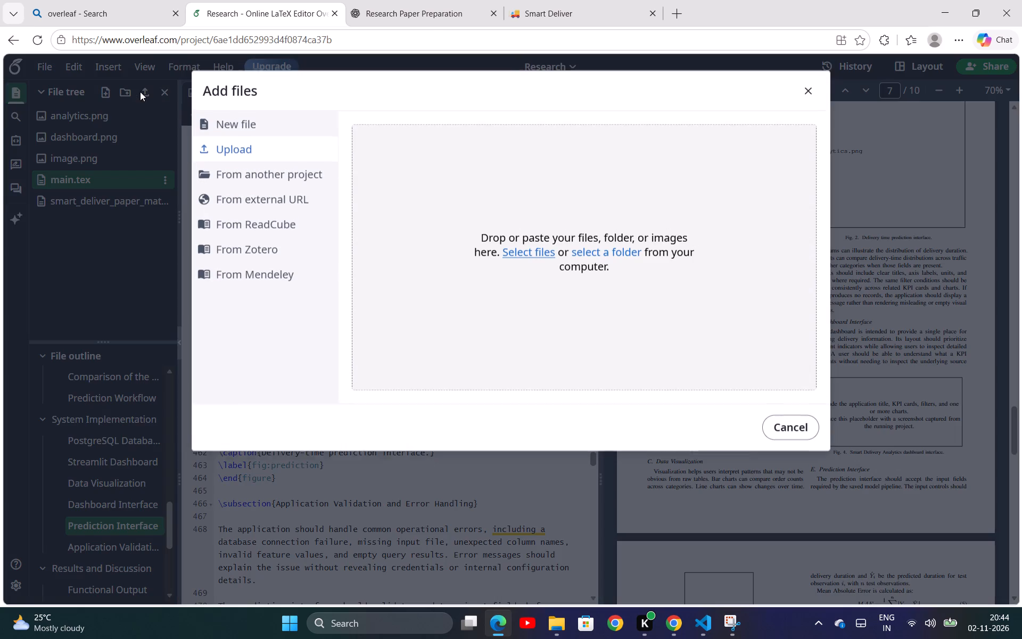
pyautogui.click(518, 255)
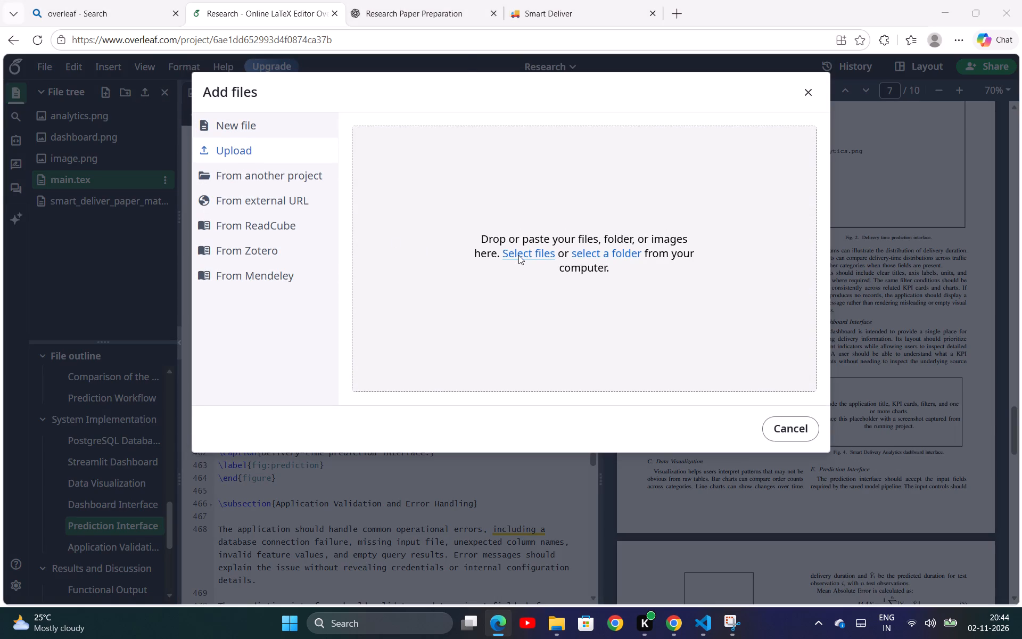
pyautogui.hscroll(-1, 355, 191)
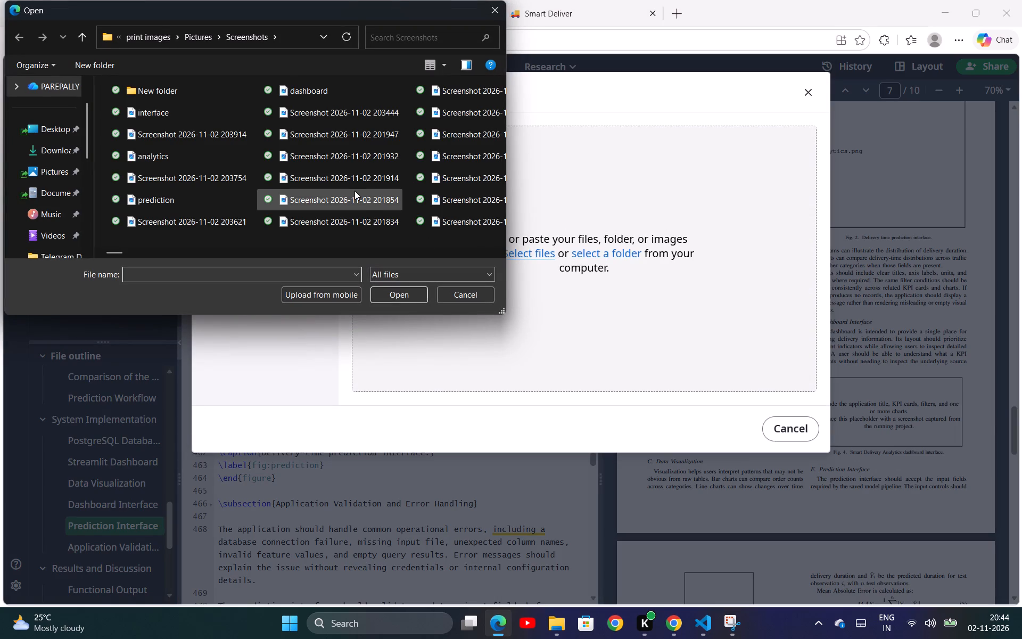
pyautogui.click(197, 194)
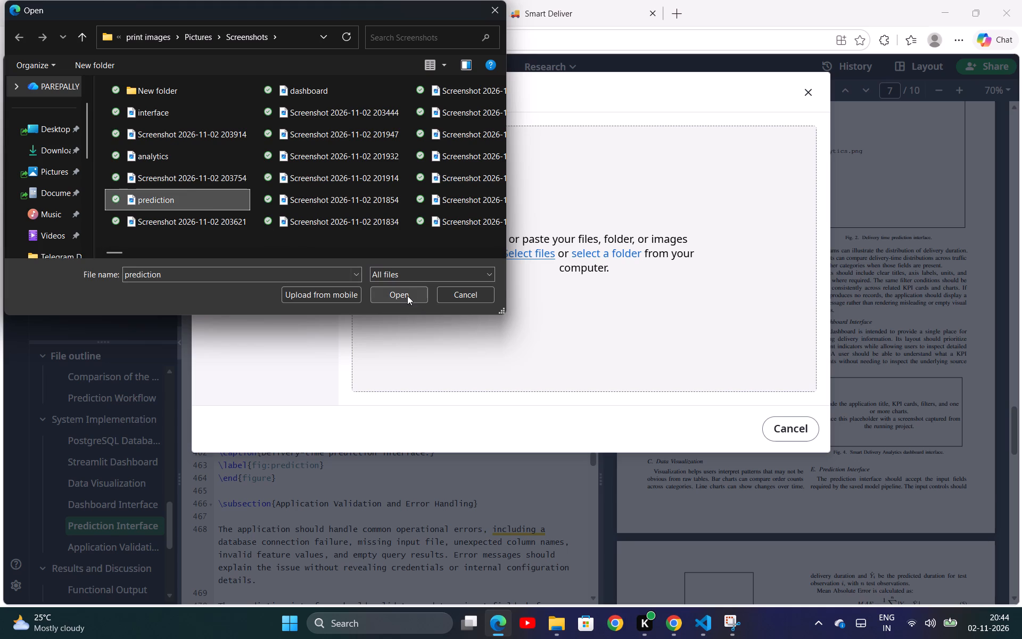
pyautogui.click(407, 296)
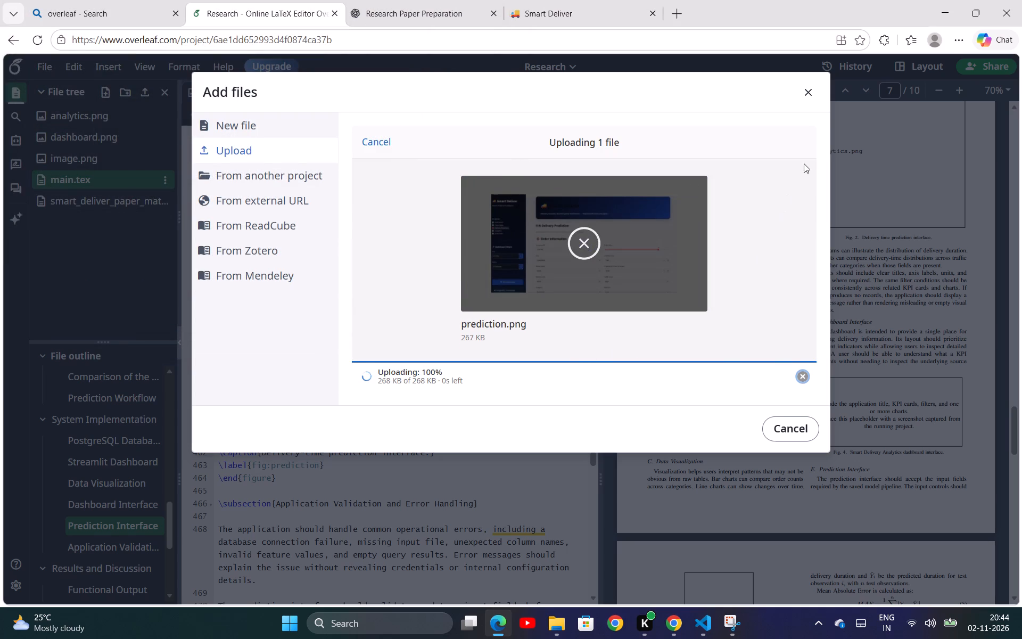
# Delete the nested dashboard.png figure block inside the Dashboard Interface minipage of main.tex, keeping the outer figure.
pyautogui.scroll(2, 407, 435)
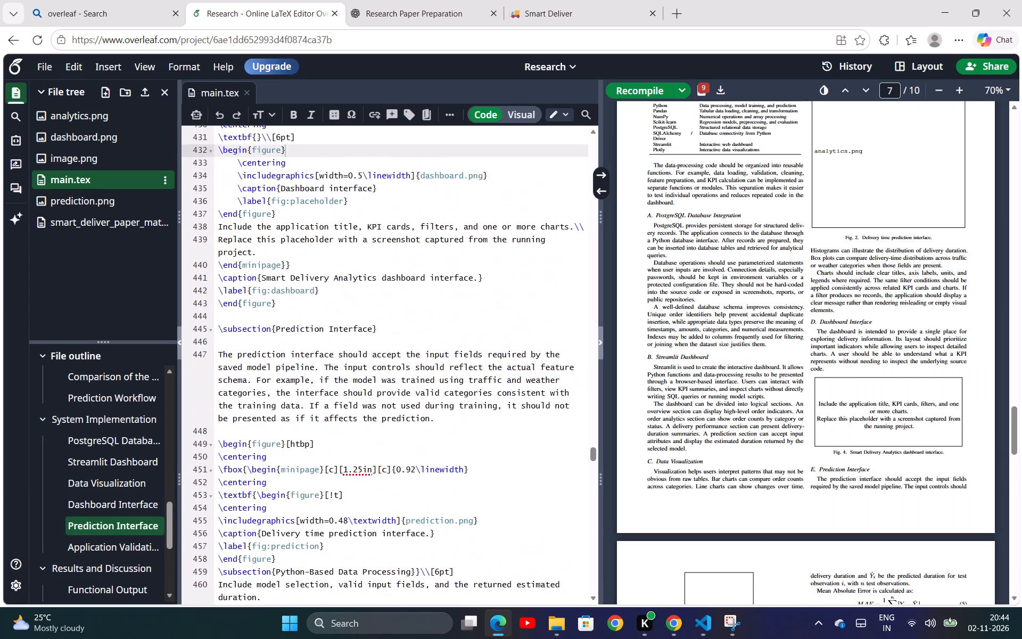
pyautogui.scroll(5, 407, 435)
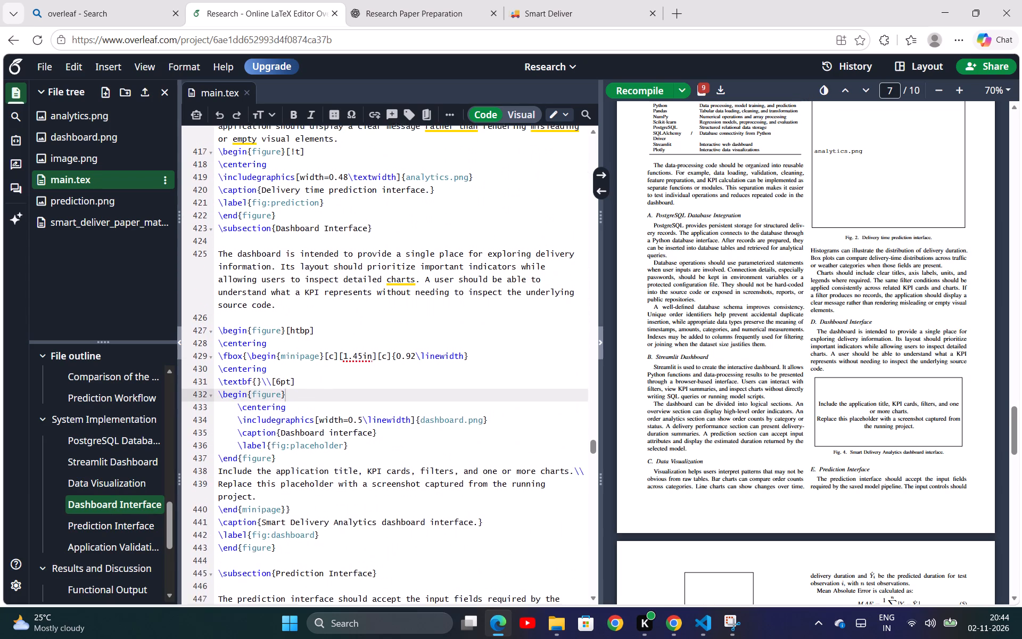
pyautogui.scroll(1, 407, 435)
pyautogui.scroll(-3, 407, 435)
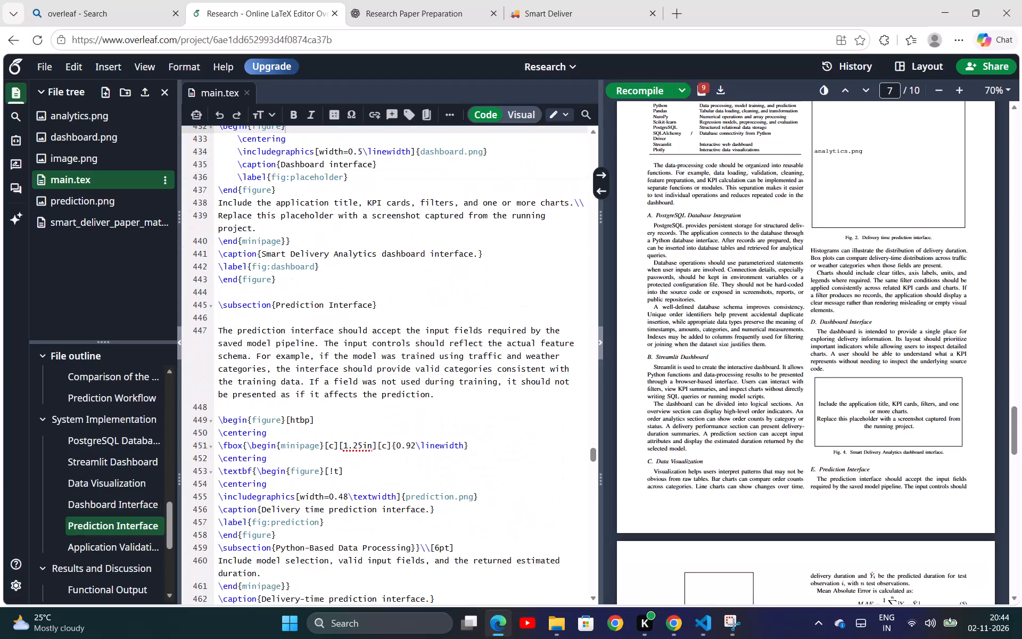
pyautogui.scroll(-3, 407, 435)
pyautogui.scroll(1, 407, 435)
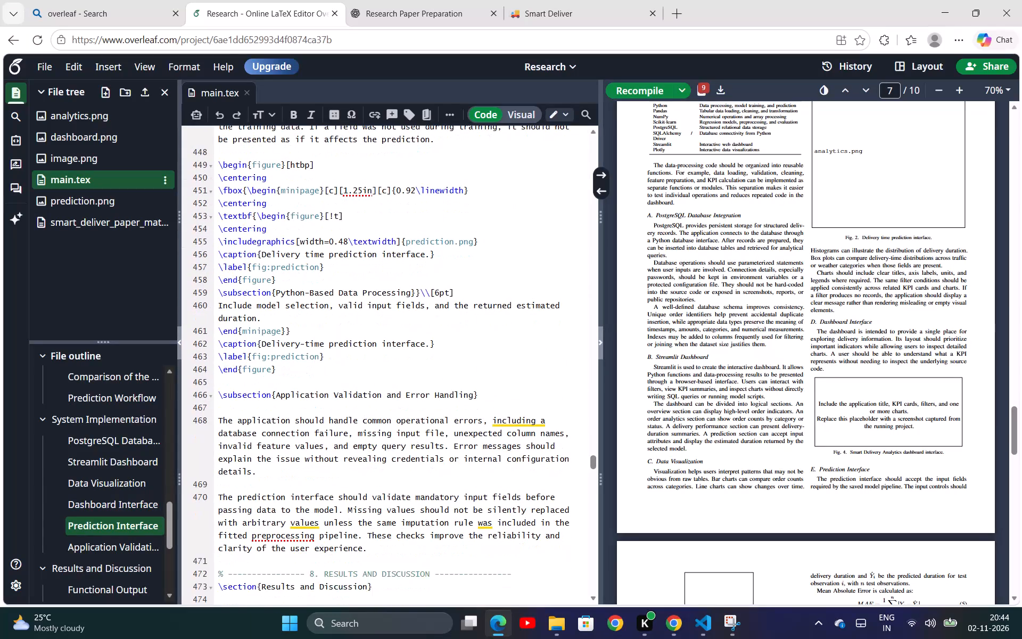
pyautogui.scroll(1, 407, 435)
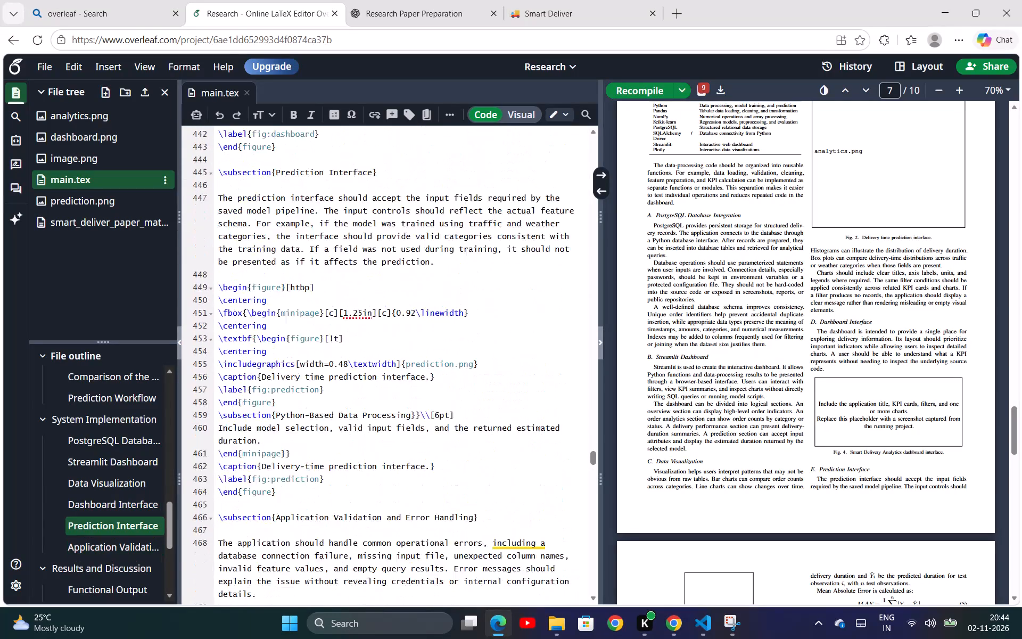
pyautogui.scroll(2, 407, 435)
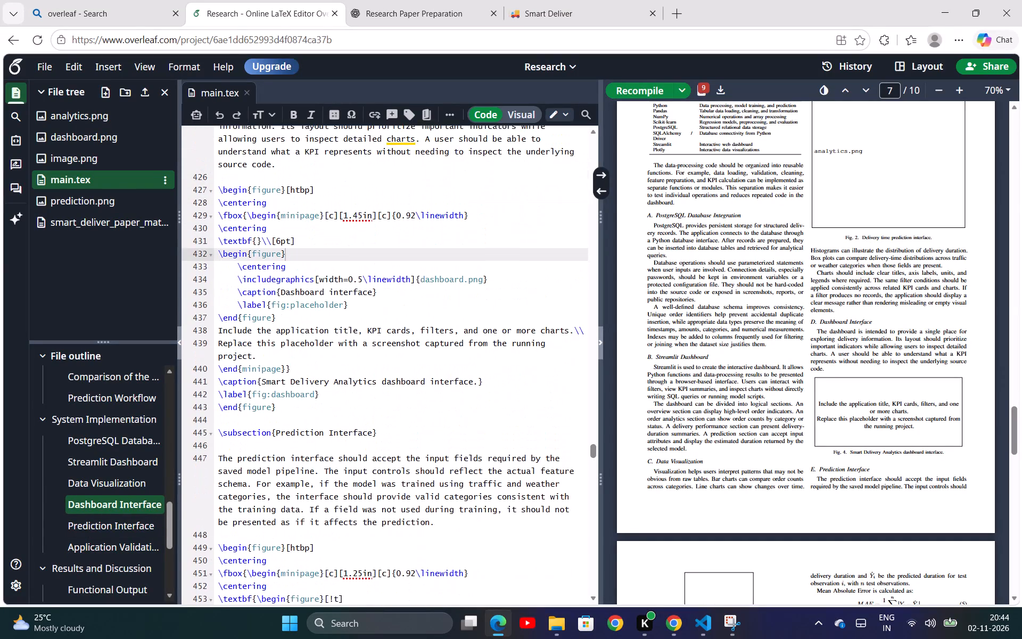
pyautogui.scroll(1, 407, 435)
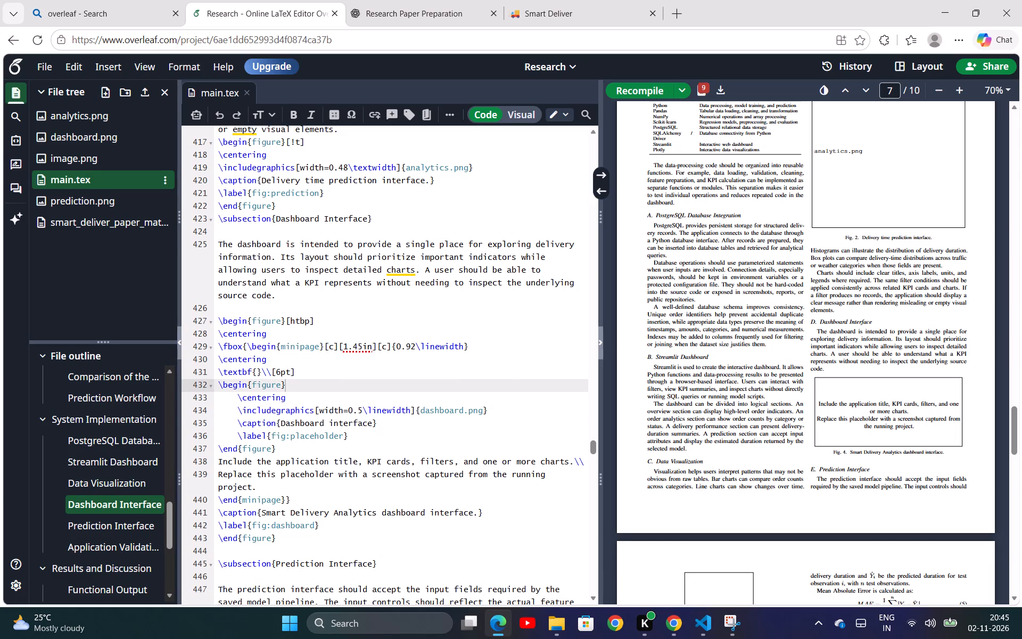
pyautogui.click(464, 407)
pyautogui.moveTo(288, 450); pyautogui.dragTo(238, 362)
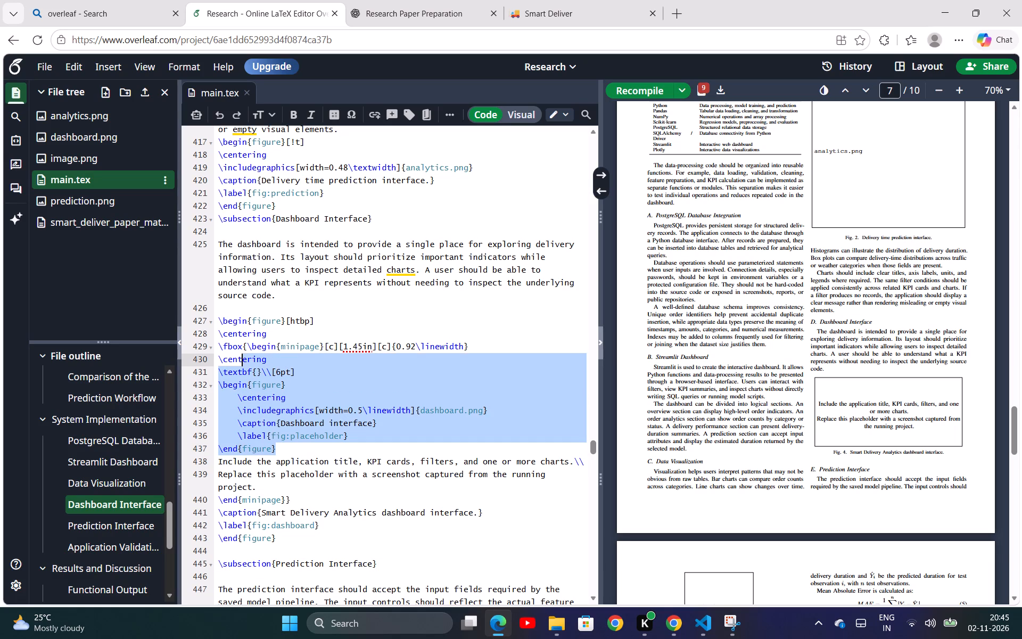
pyautogui.moveTo(238, 362); pyautogui.dragTo(221, 387)
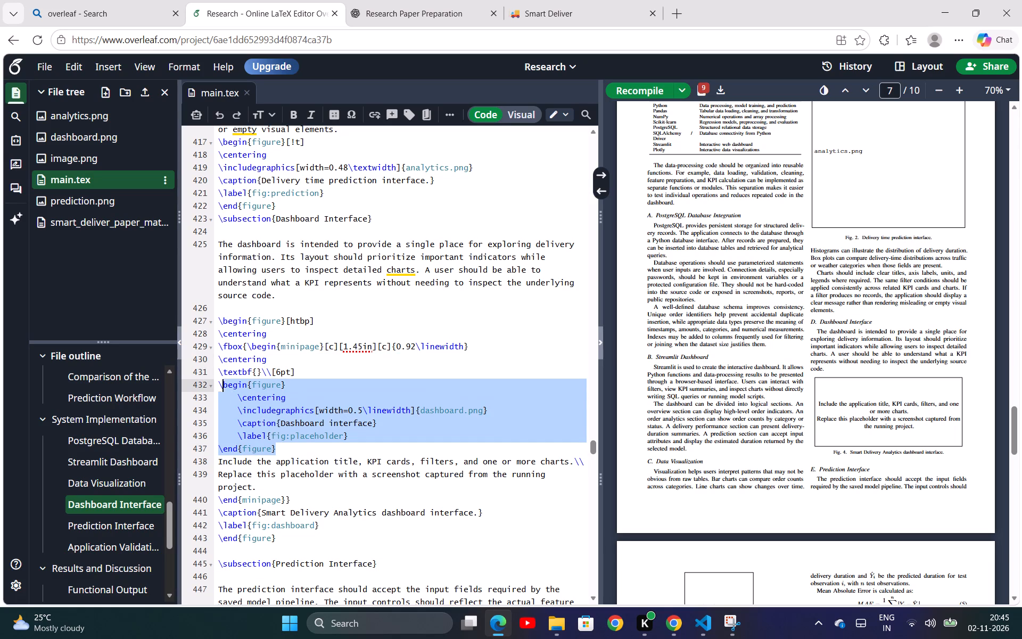
pyautogui.moveTo(221, 387); pyautogui.dragTo(219, 388)
pyautogui.press('BackSpace')
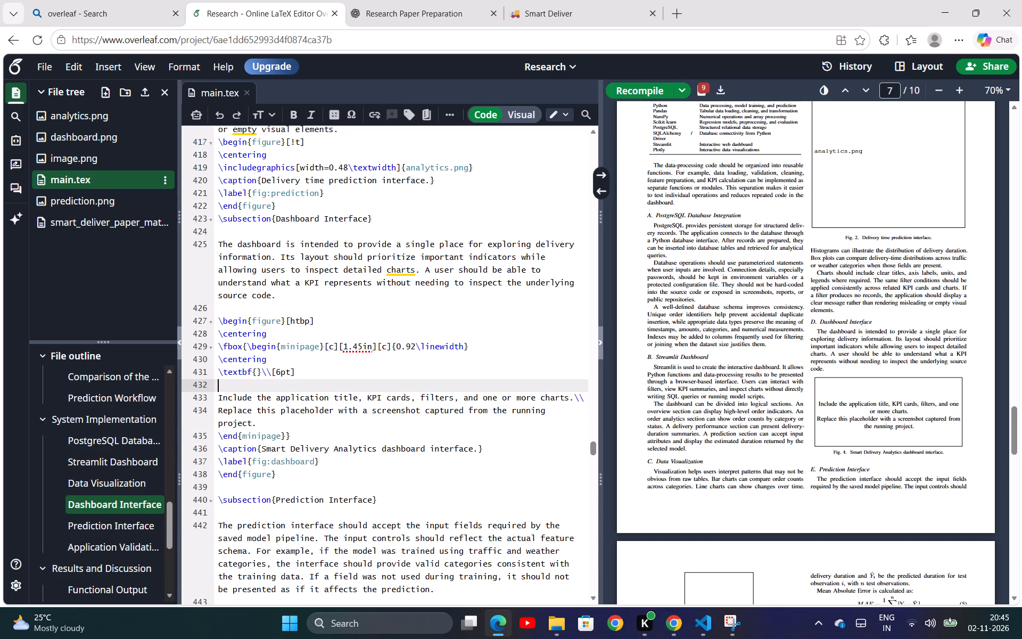
# Recompile the paper.
pyautogui.click(639, 94)
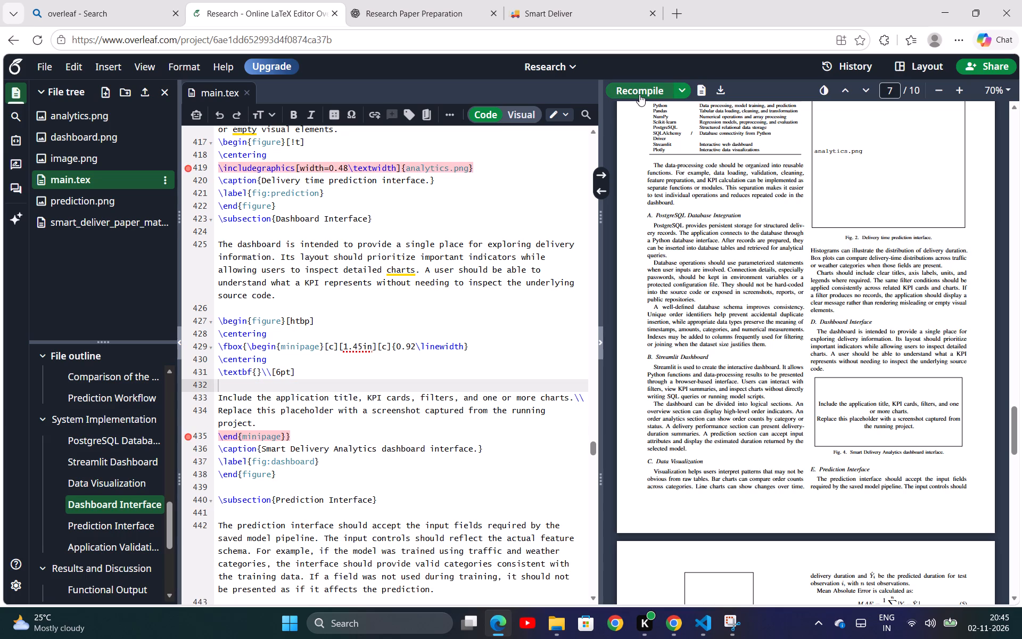
# Review pages 6 and 7 of the compiled PDF, checking the analytics figure and the dashboard figure box.
pyautogui.scroll(1, 693, 279)
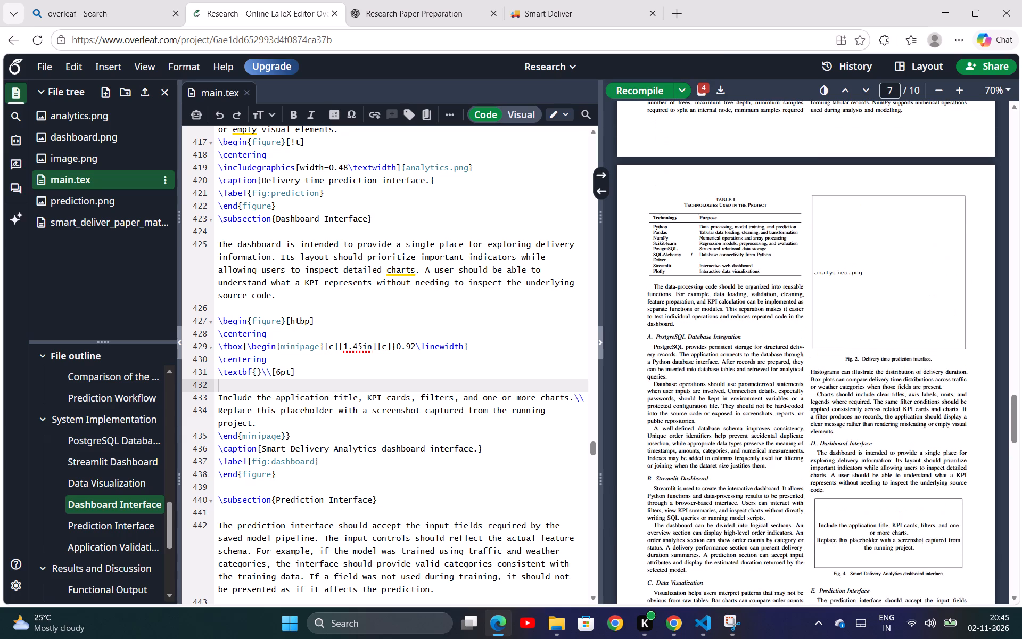
pyautogui.scroll(1, 693, 279)
pyautogui.scroll(4, 729, 256)
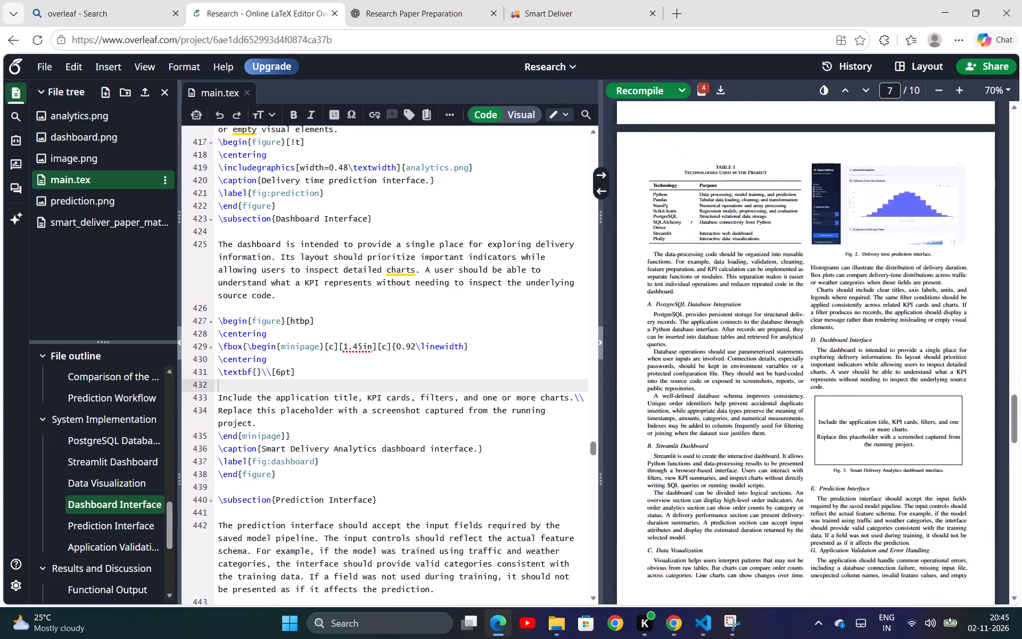
pyautogui.scroll(1, 729, 256)
pyautogui.scroll(4, 780, 225)
pyautogui.scroll(-1, 780, 225)
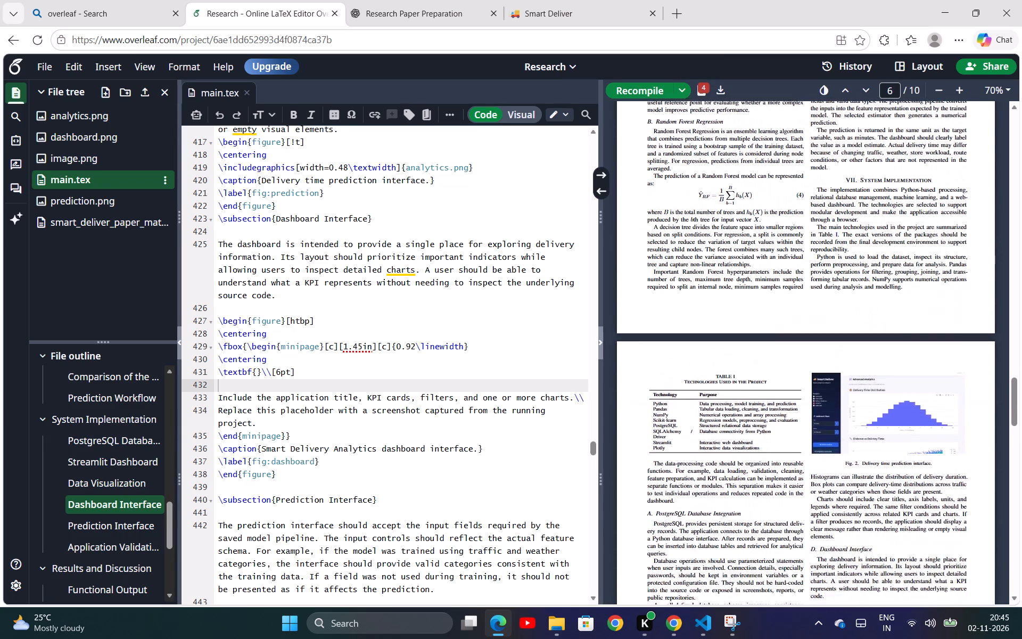
pyautogui.scroll(-2, 780, 225)
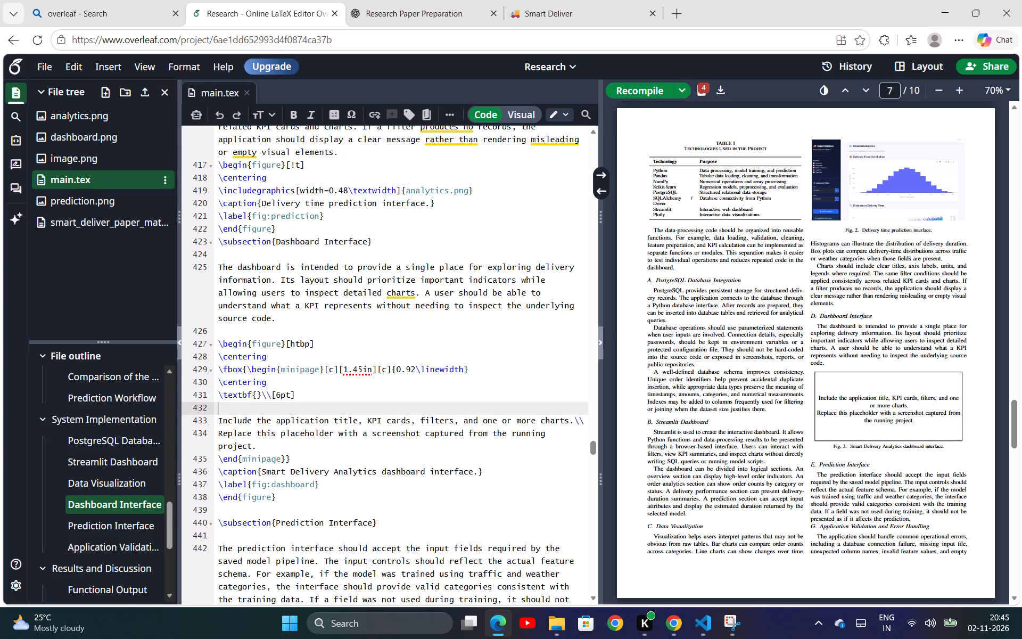
pyautogui.click(279, 499)
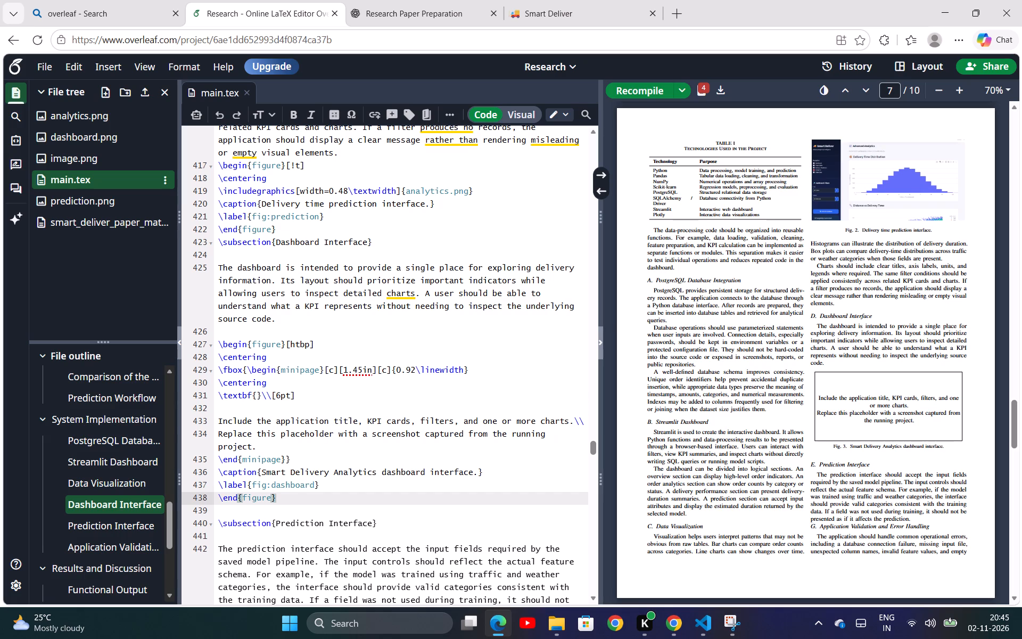
pyautogui.click(296, 428)
pyautogui.click(298, 443)
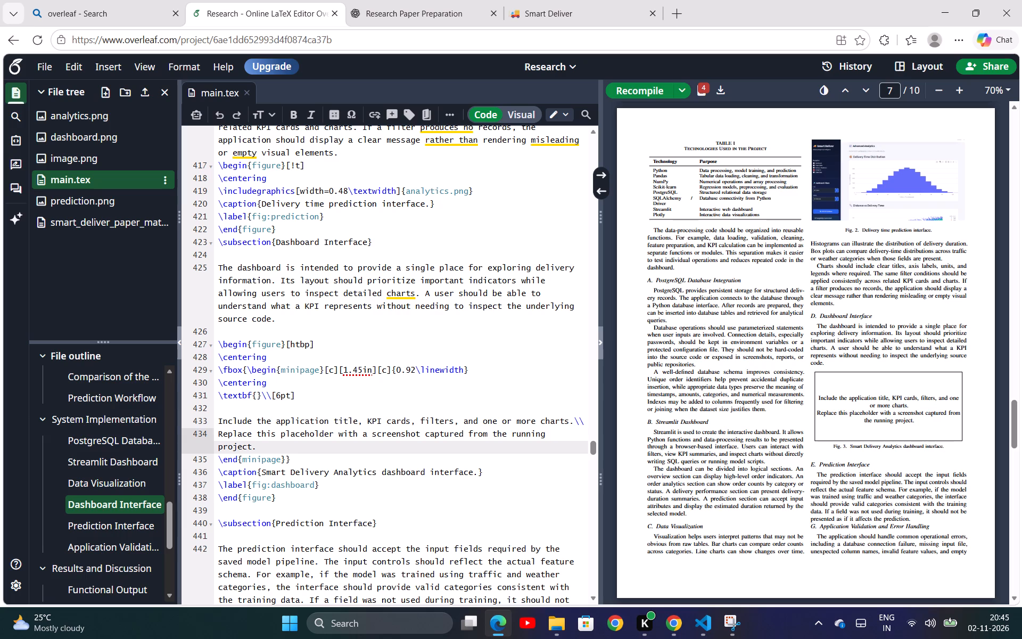
pyautogui.click(291, 470)
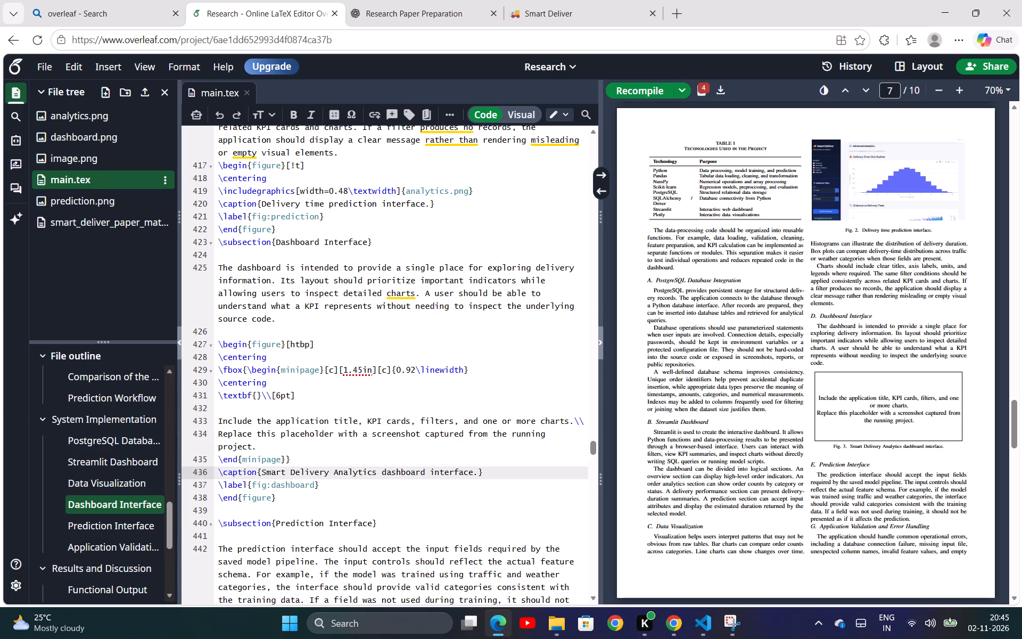
pyautogui.click(276, 499)
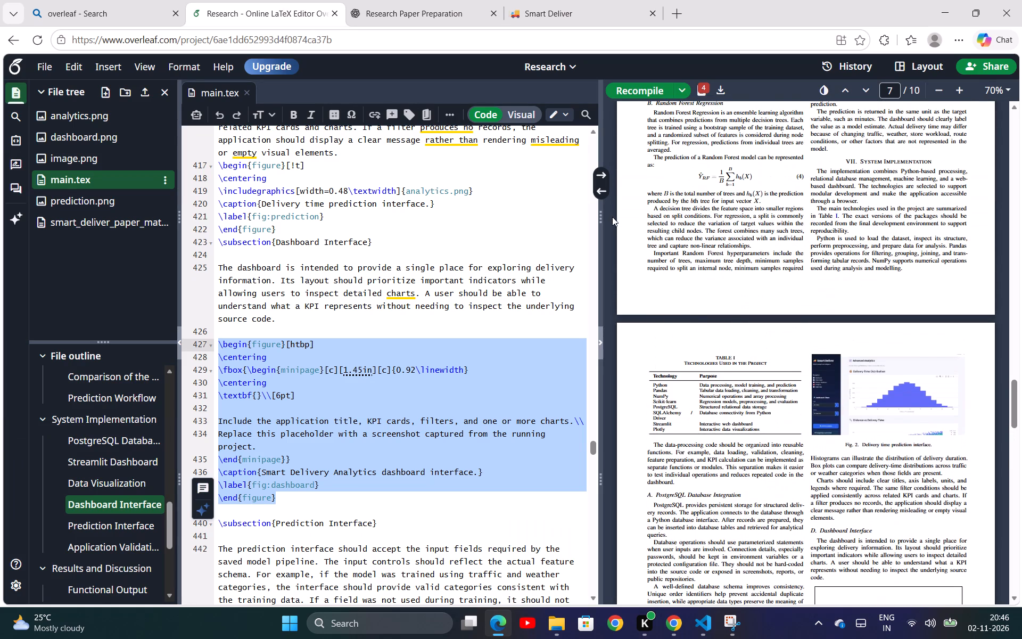
pyautogui.click(826, 389)
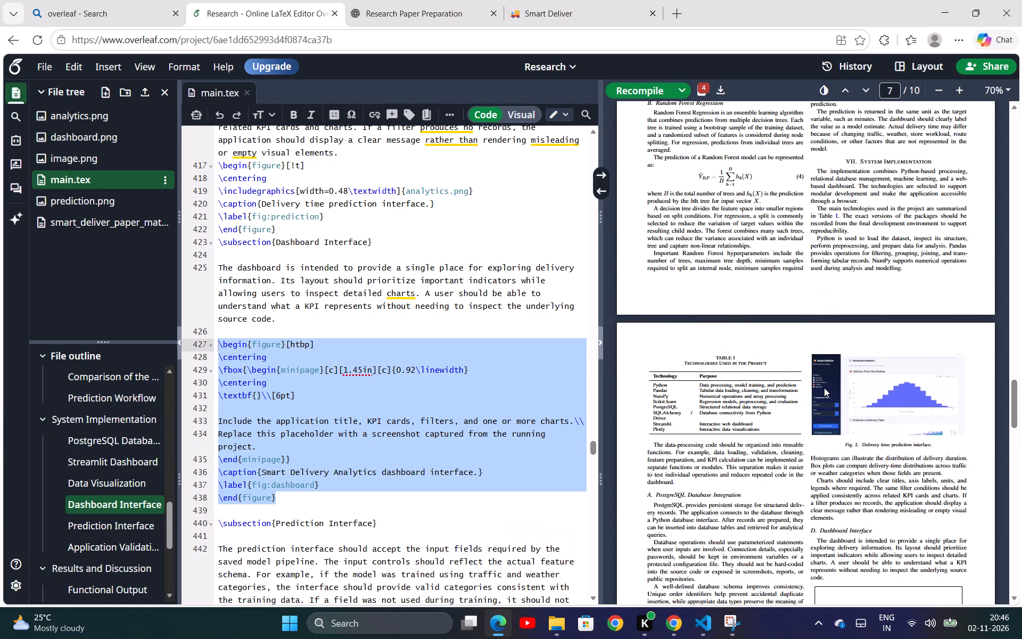
pyautogui.scroll(-3, 821, 380)
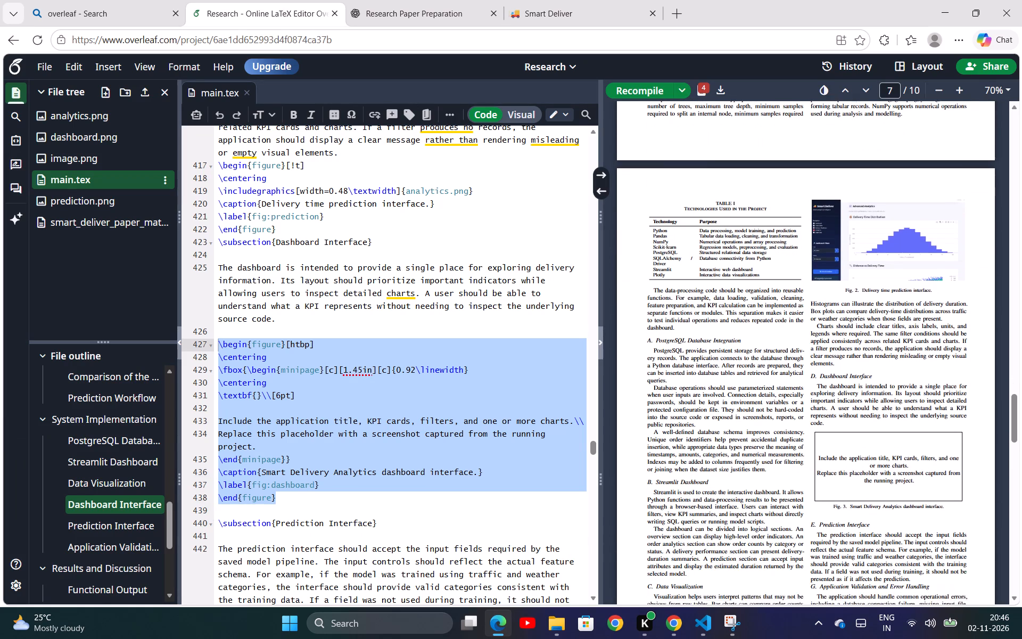
pyautogui.scroll(-3, 821, 380)
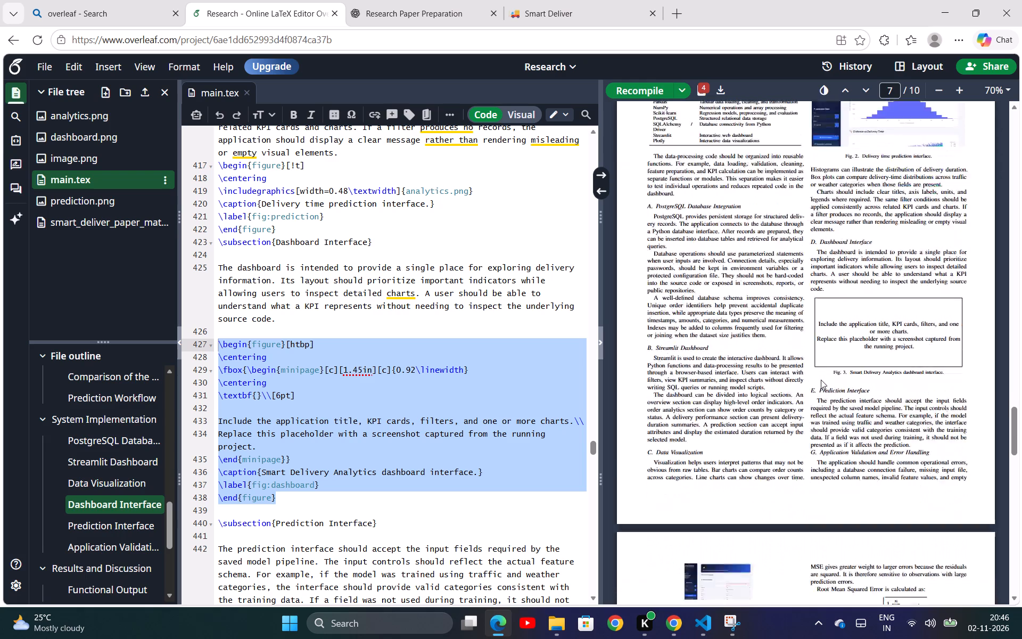
pyautogui.scroll(-2, 821, 380)
pyautogui.click(704, 386)
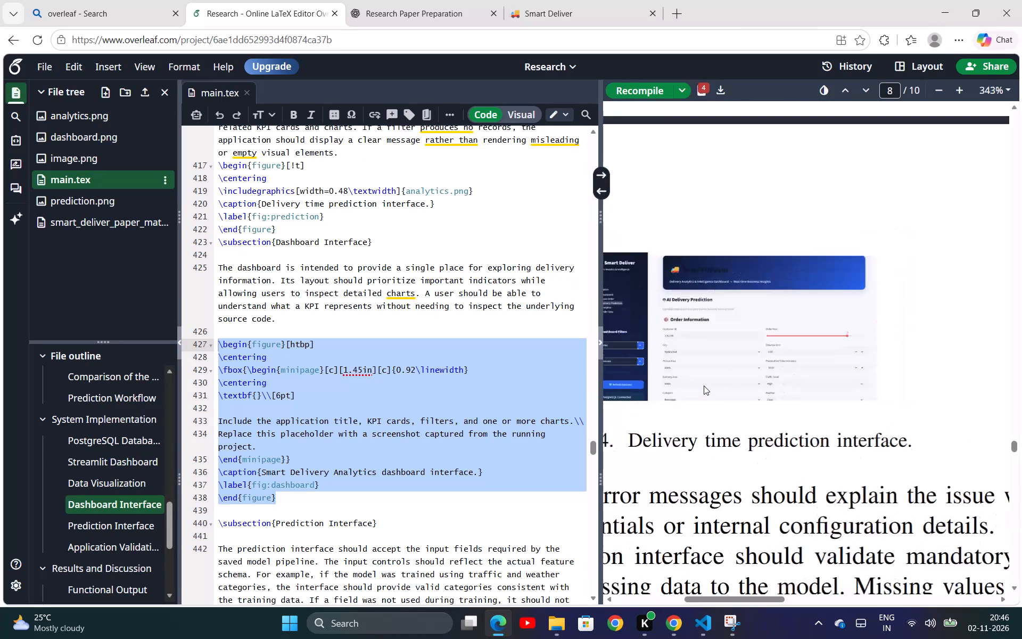
pyautogui.scroll(2, 704, 386)
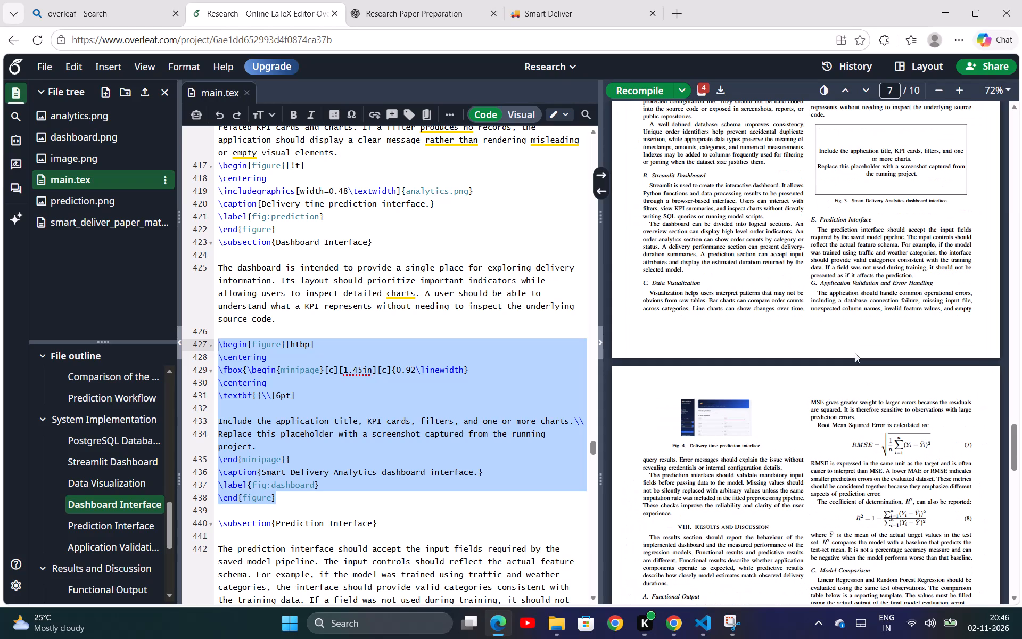
pyautogui.scroll(2, 834, 293)
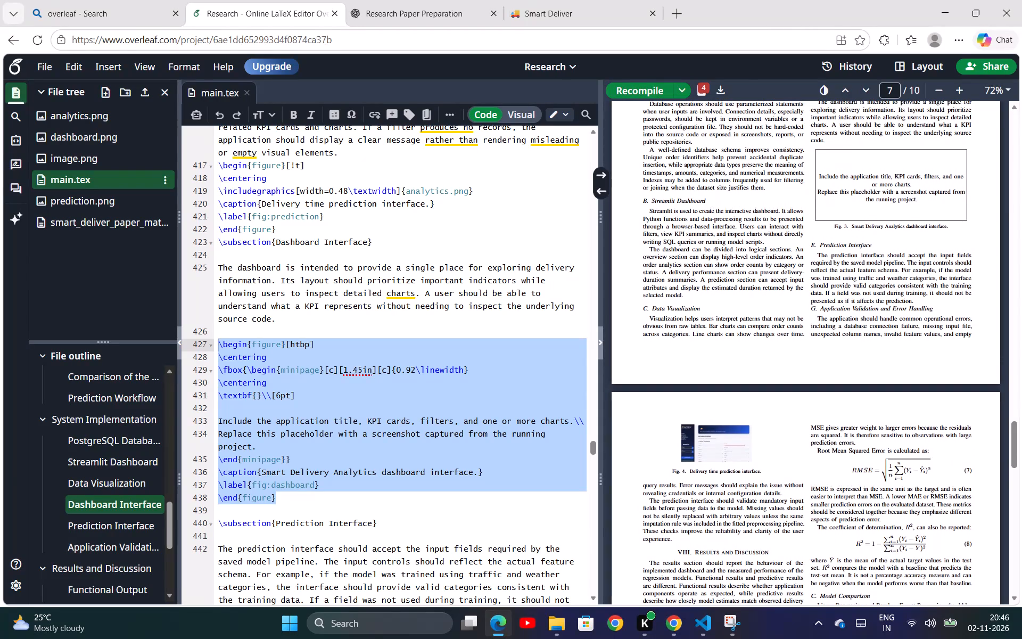
pyautogui.scroll(2, 834, 293)
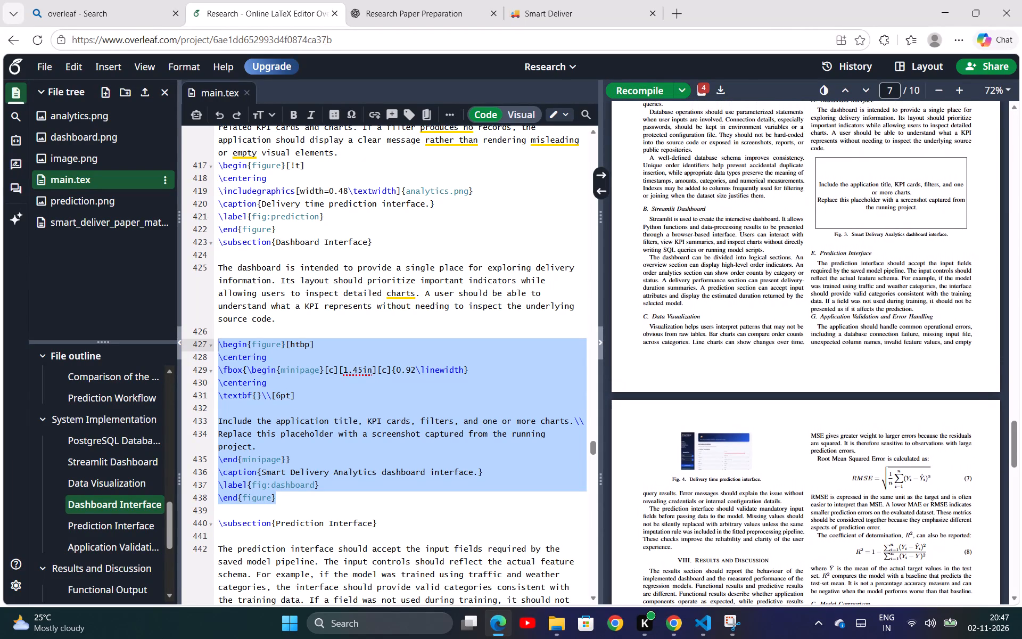
pyautogui.scroll(2, 834, 293)
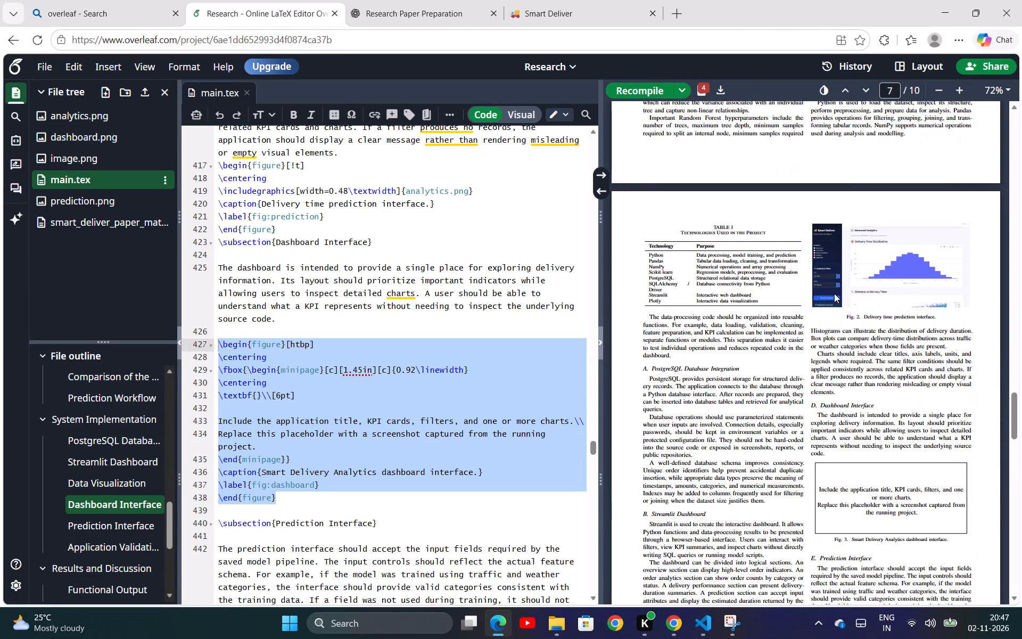
pyautogui.scroll(2, 834, 293)
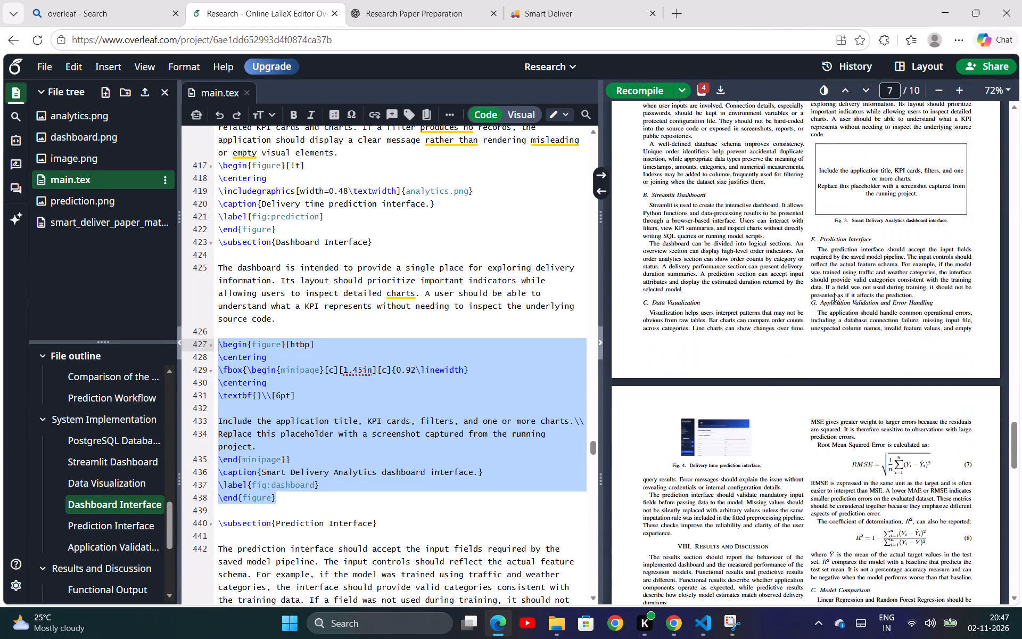
pyautogui.scroll(1, 834, 293)
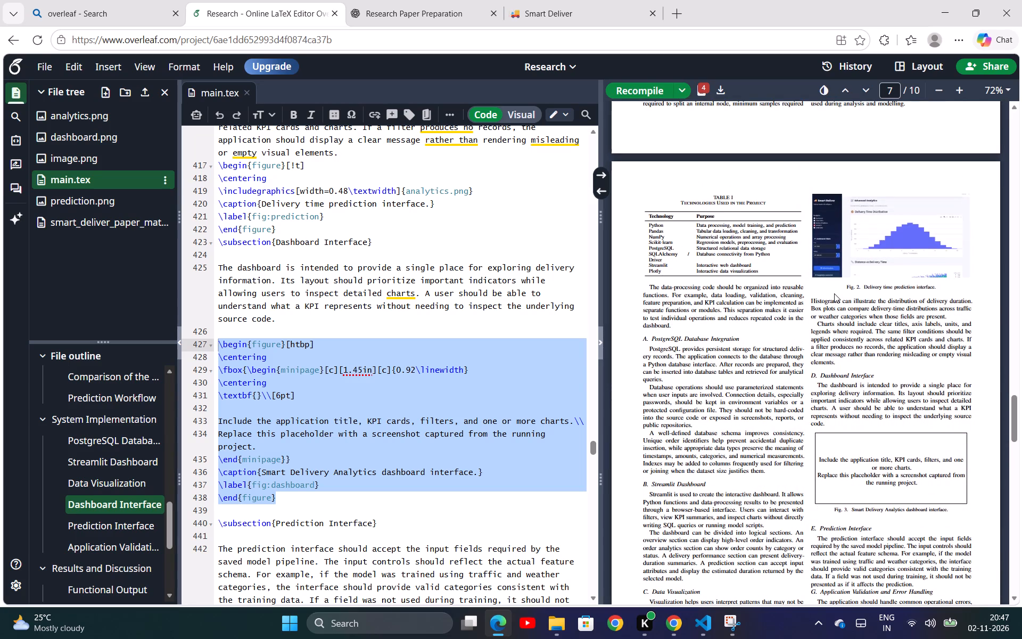
pyautogui.scroll(1, 834, 293)
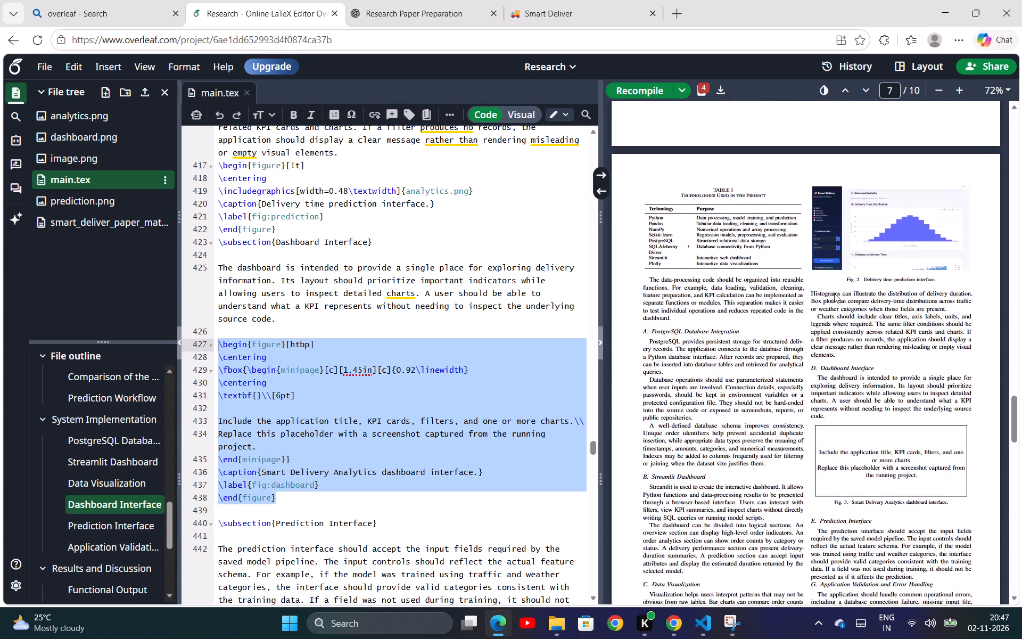
pyautogui.scroll(1, 834, 293)
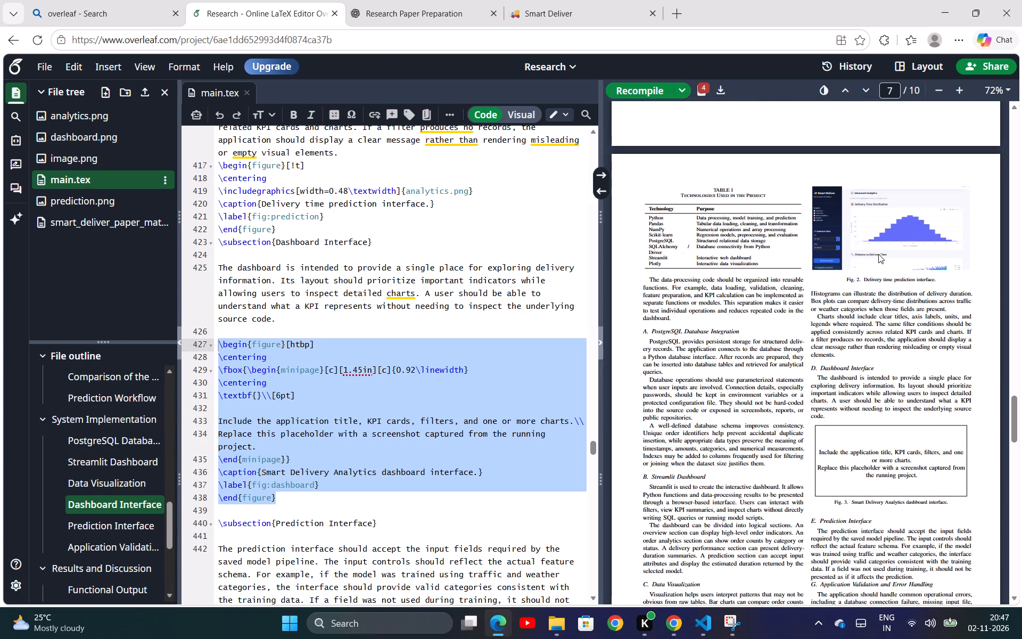
pyautogui.scroll(-2, 878, 254)
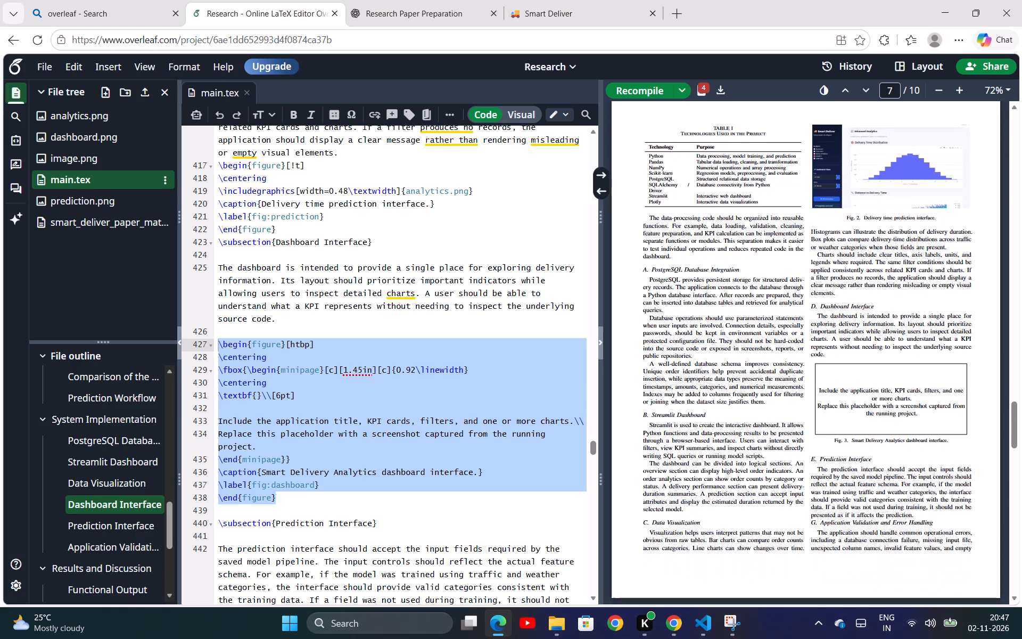
pyautogui.scroll(-4, 878, 254)
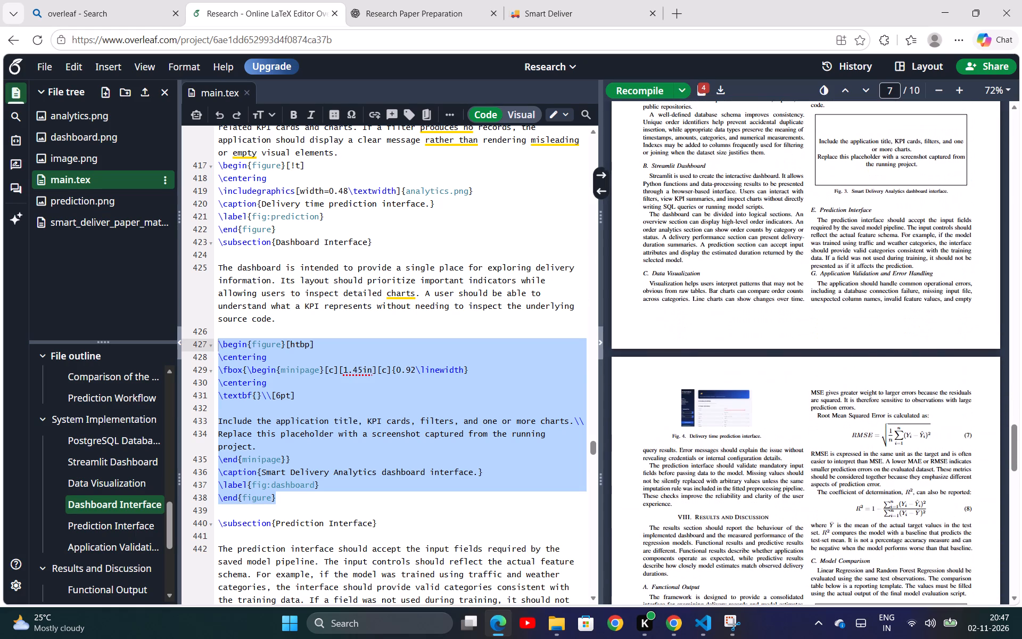
pyautogui.scroll(-4, 878, 254)
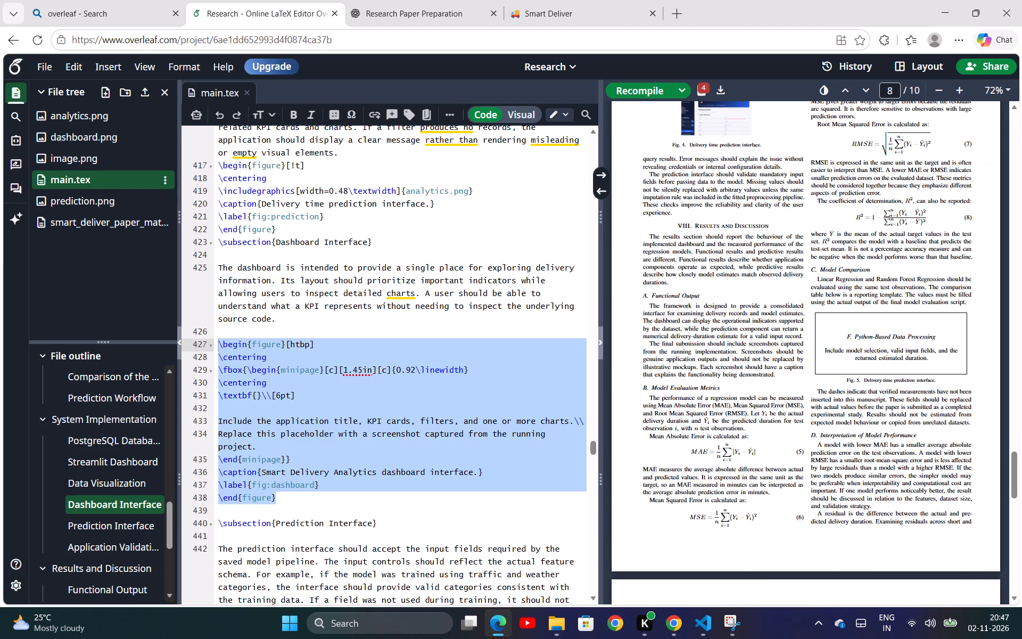
pyautogui.scroll(1, 878, 254)
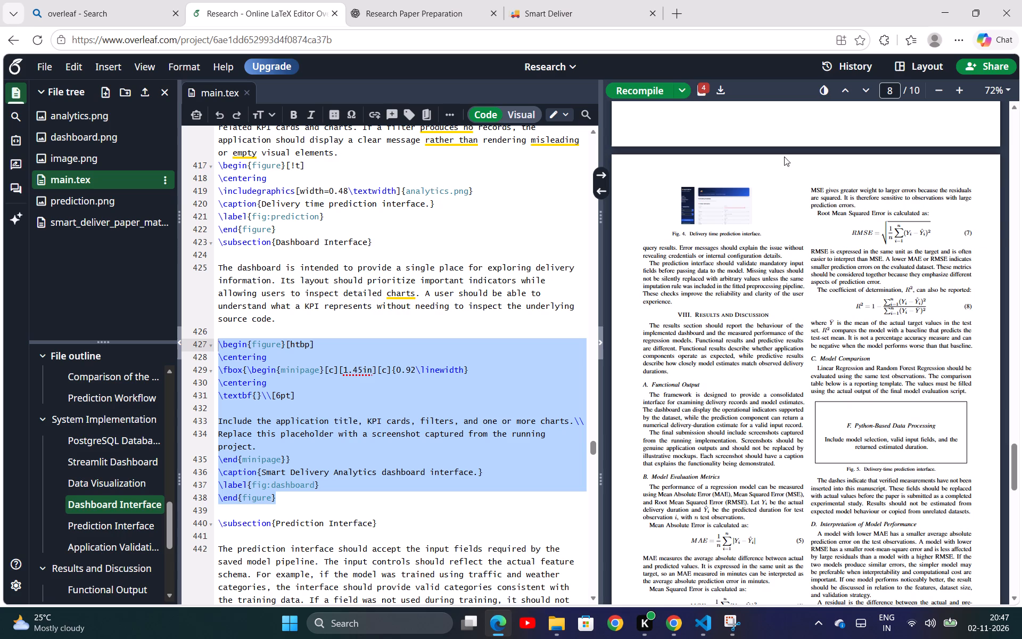
pyautogui.click(698, 92)
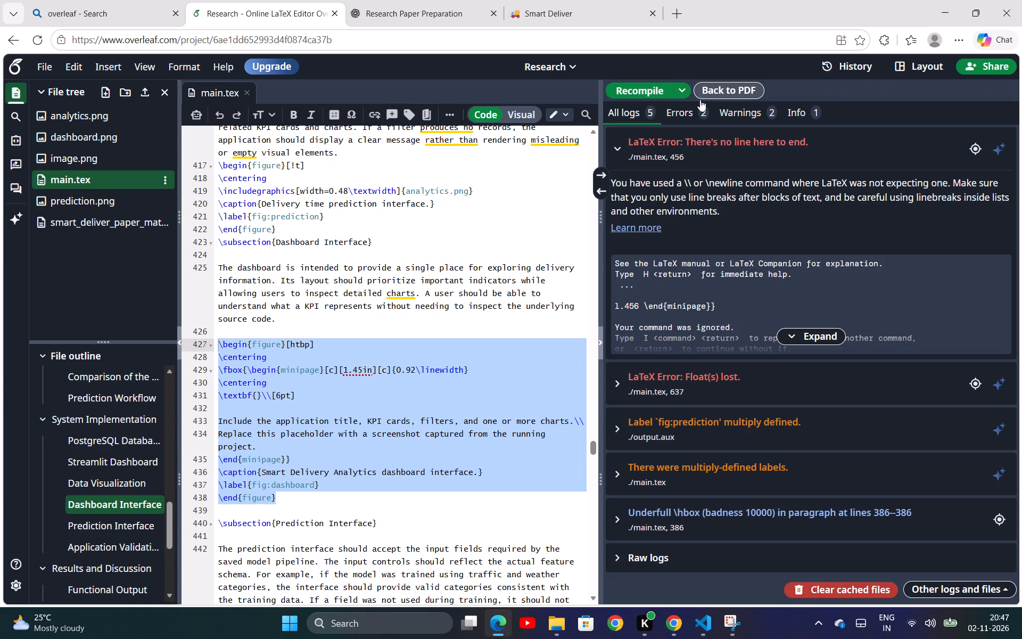
pyautogui.click(642, 113)
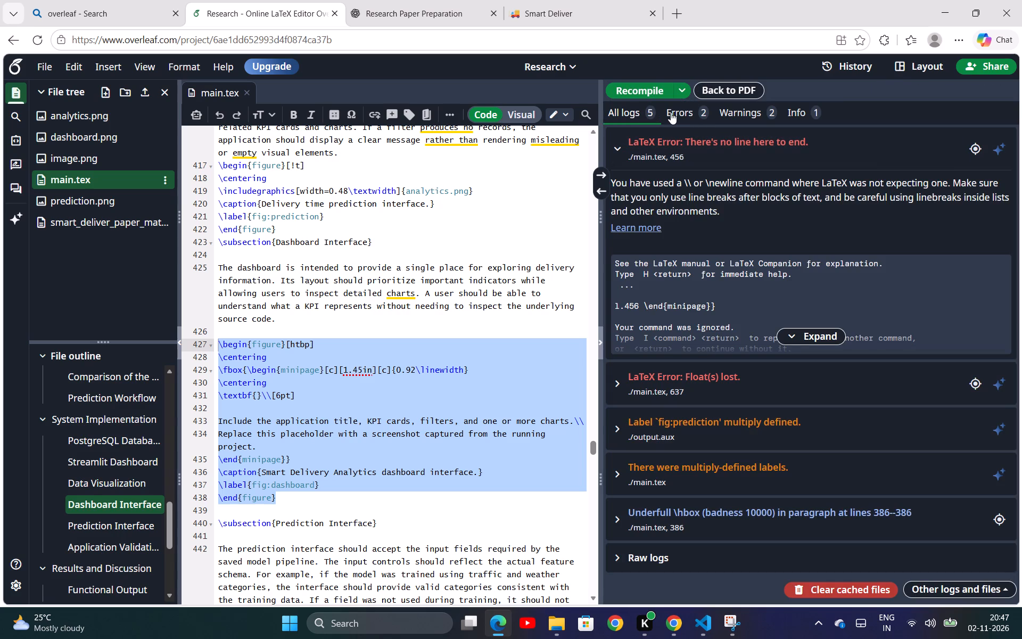
pyautogui.click(675, 112)
pyautogui.click(654, 111)
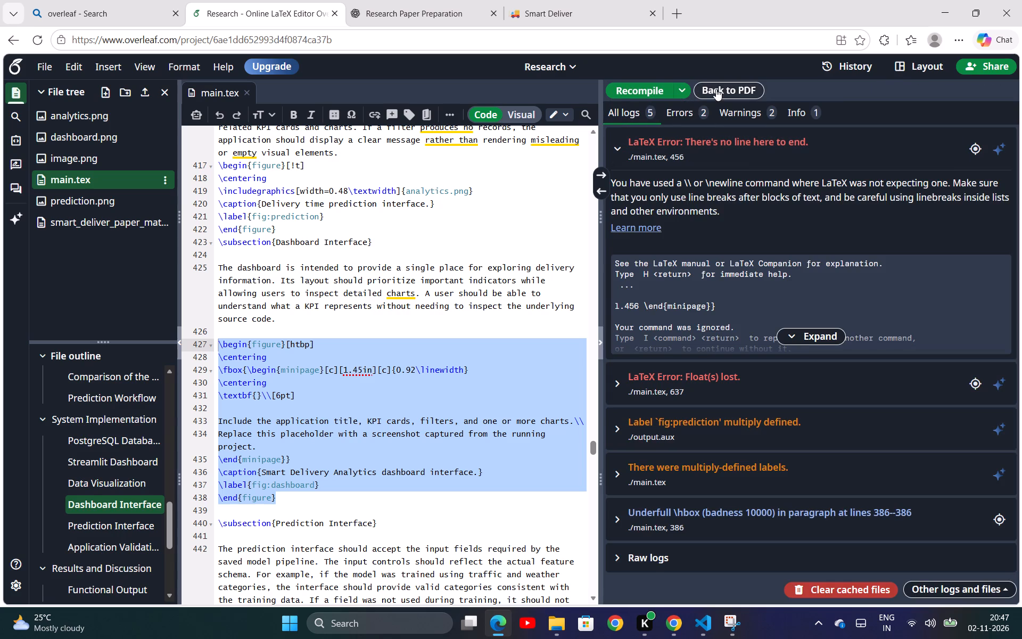
pyautogui.click(717, 88)
pyautogui.scroll(-1, 727, 242)
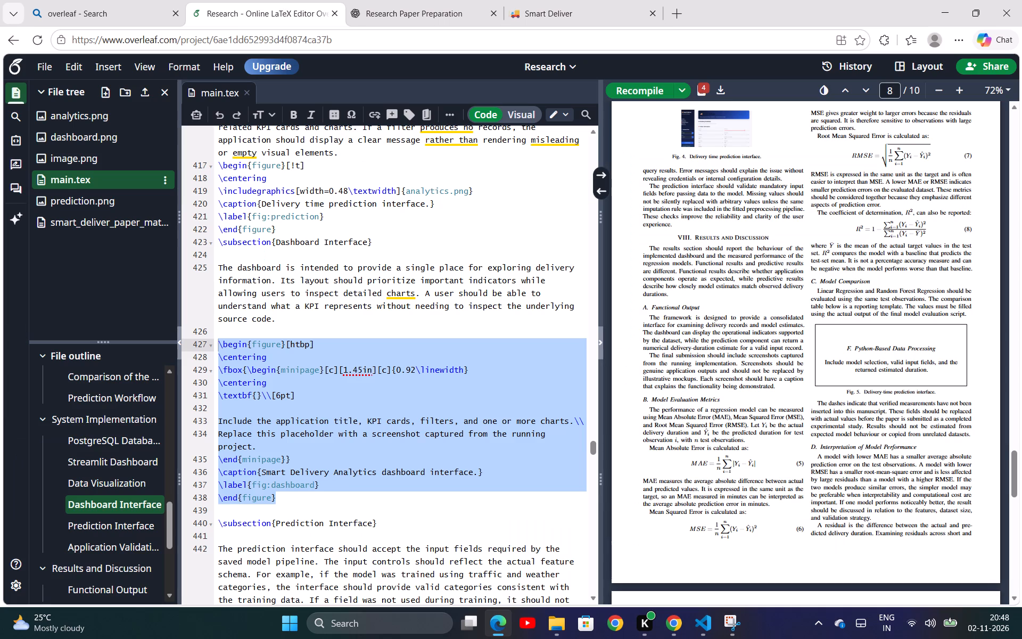
pyautogui.press('BackSpace')
pyautogui.press('BackSpace')
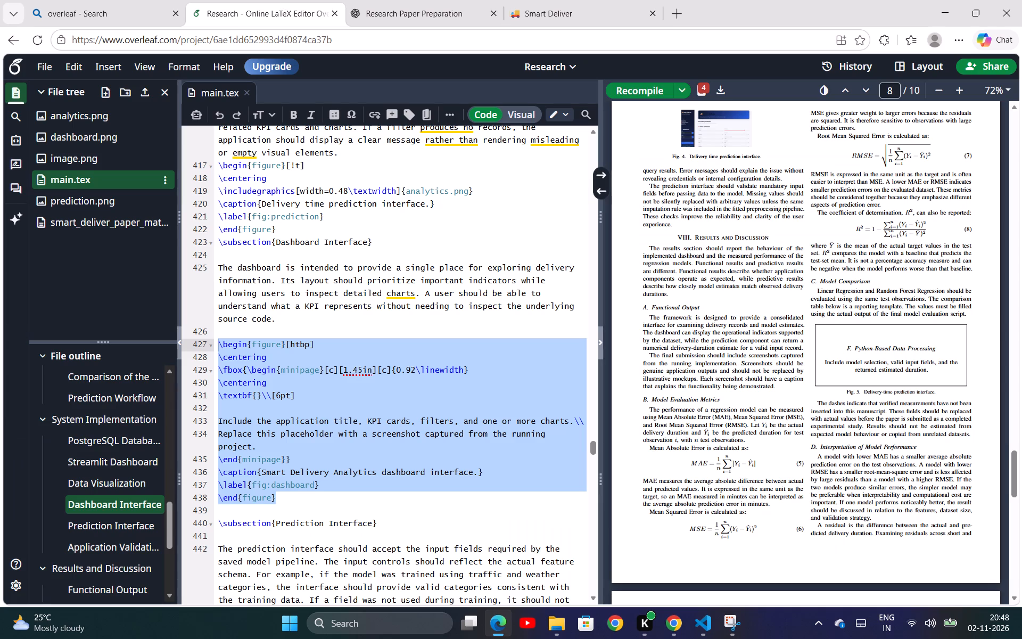
pyautogui.press('BackSpace')
pyautogui.press('BackSpace')
pyautogui.press('BackSpace')
pyautogui.press('BackSpace')
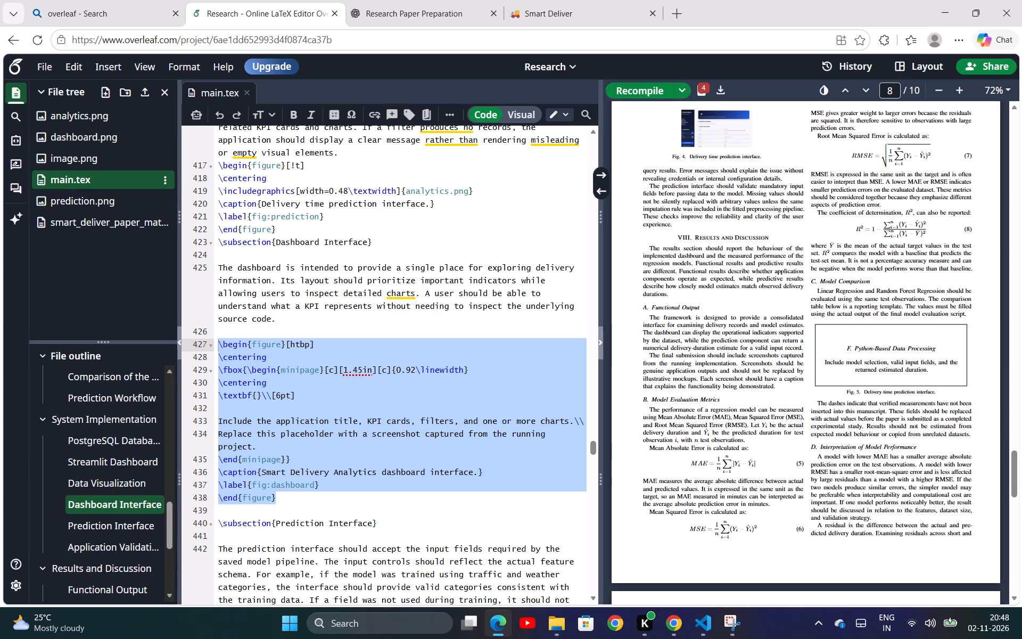
pyautogui.click(290, 502)
pyautogui.moveTo(290, 502); pyautogui.dragTo(218, 345)
pyautogui.press('BackSpace')
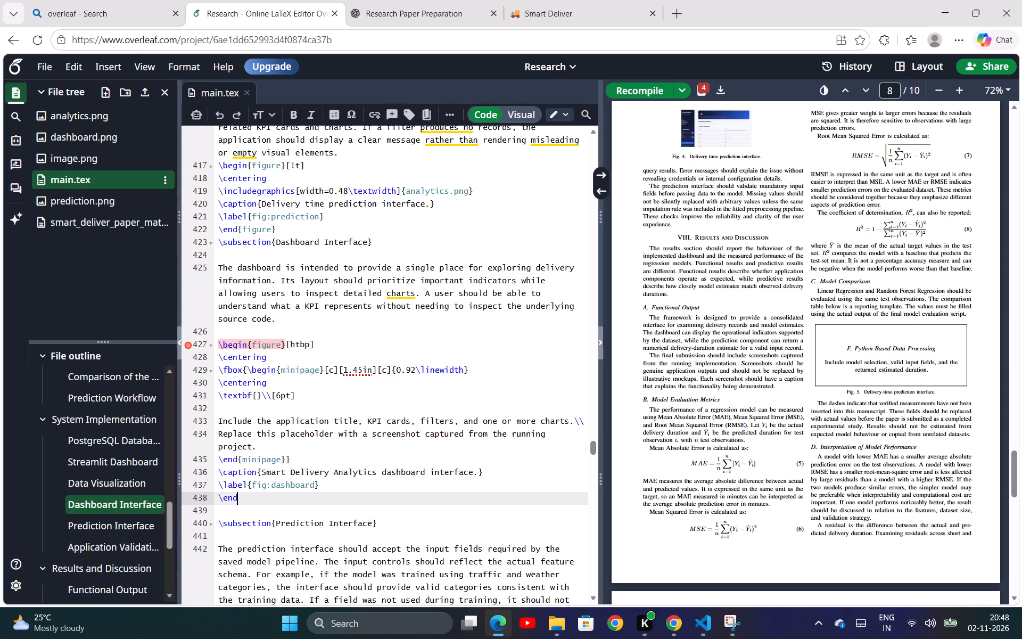
pyautogui.moveTo(241, 503); pyautogui.dragTo(220, 359)
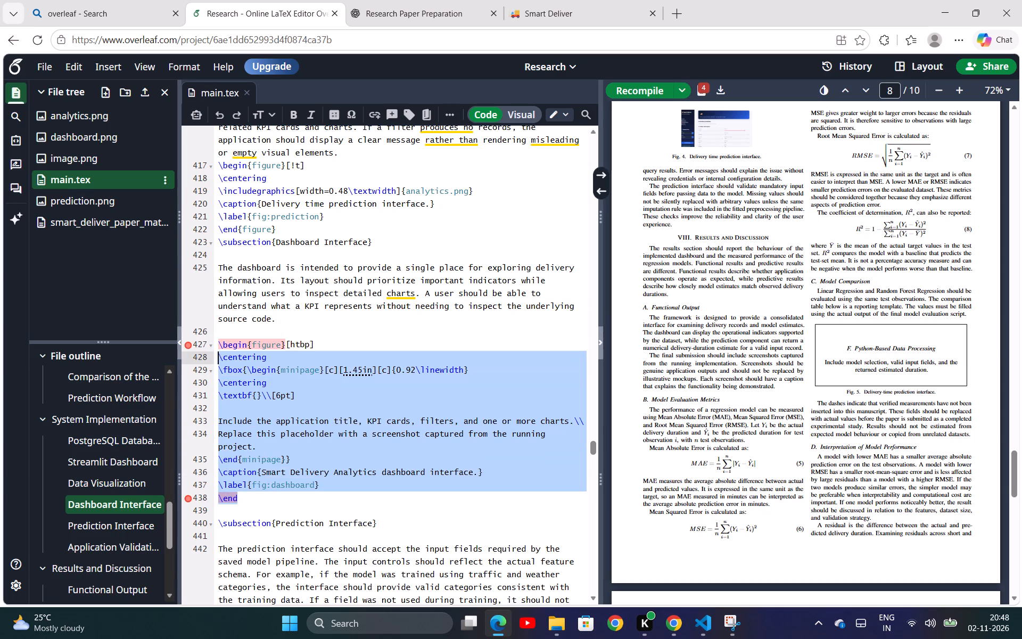
pyautogui.moveTo(220, 359); pyautogui.dragTo(217, 350)
pyautogui.press('BackSpace')
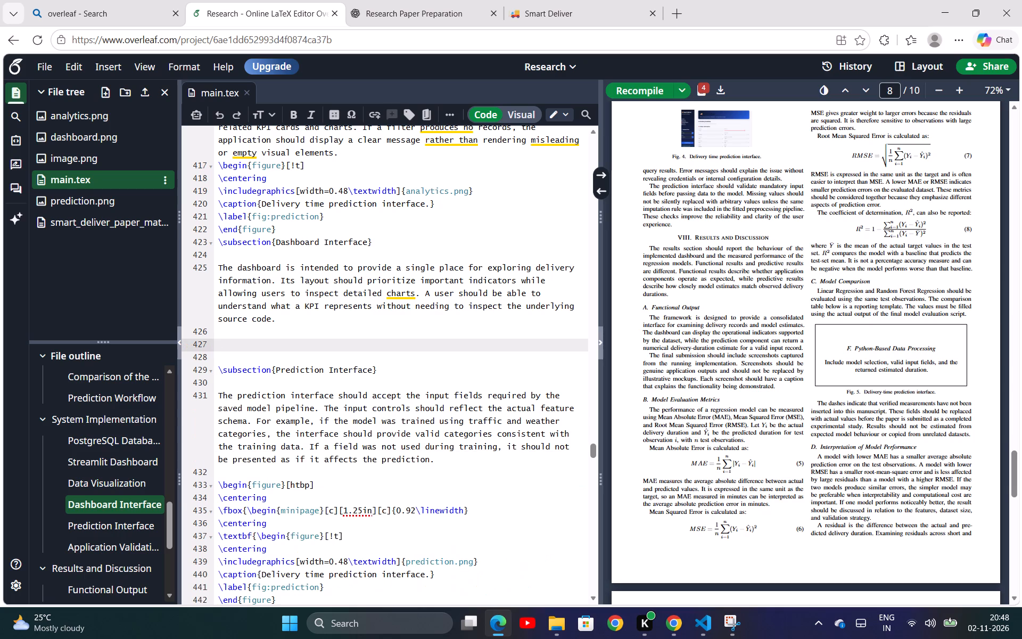
pyautogui.hotkey('ctrl', 'v')
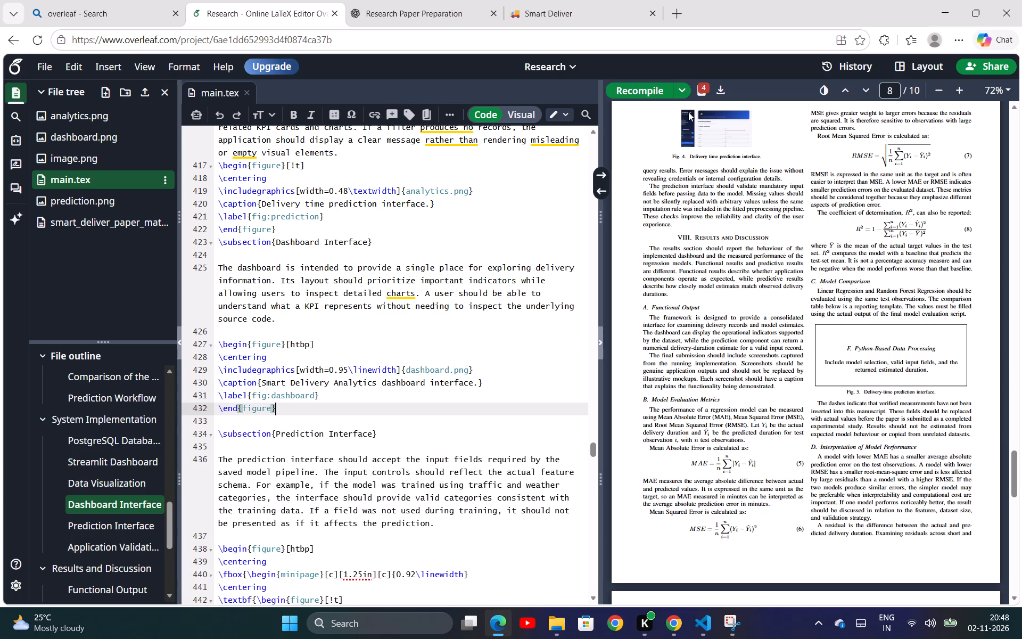
# Recompile the paper and check the dashboard figure on page 7 of the PDF.
pyautogui.click(652, 86)
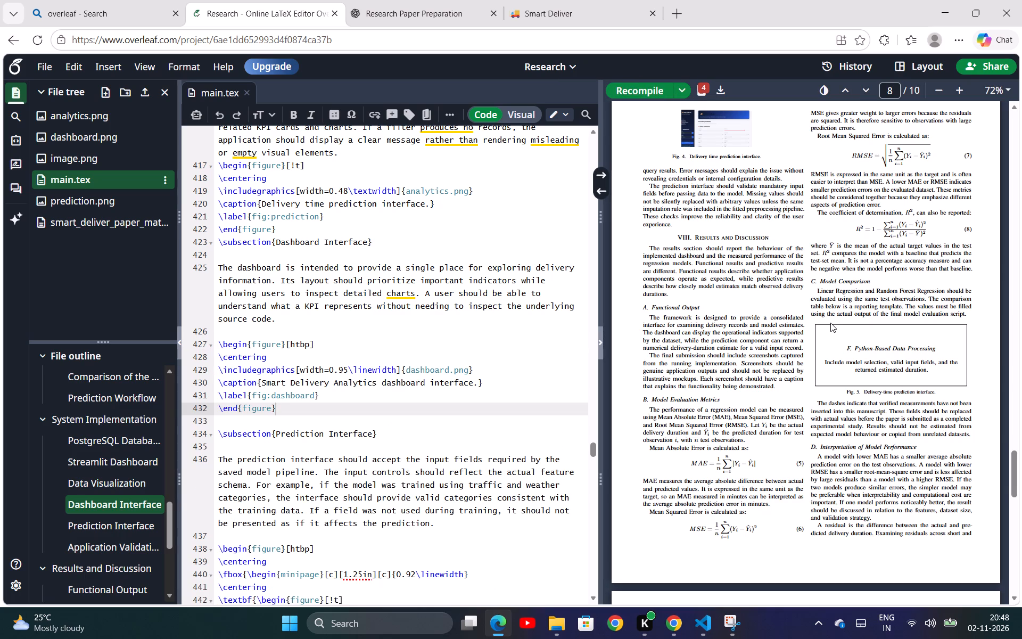
pyautogui.scroll(5, 830, 323)
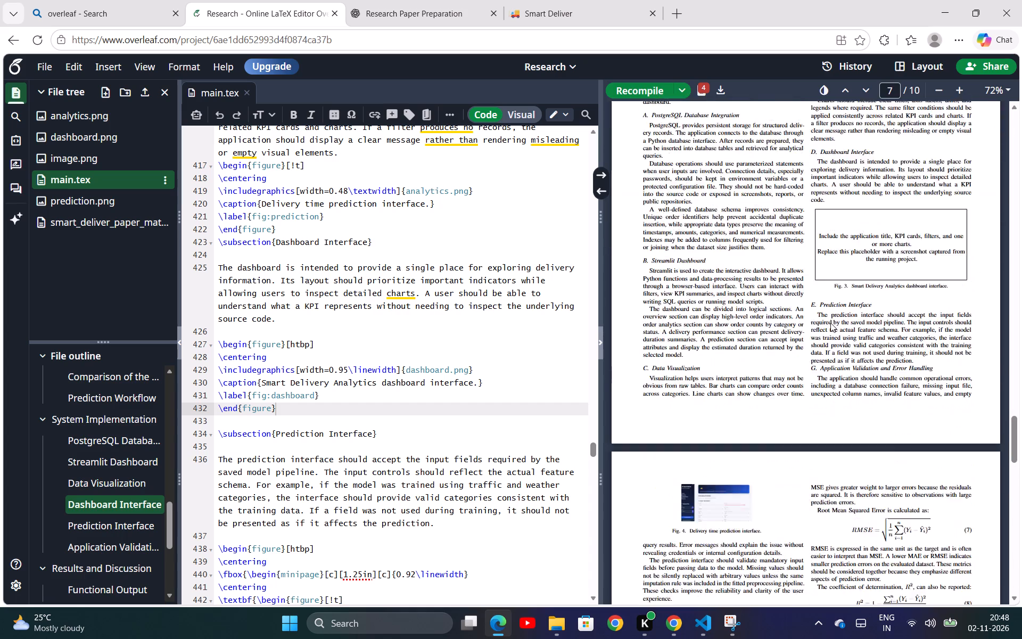
pyautogui.scroll(4, 830, 323)
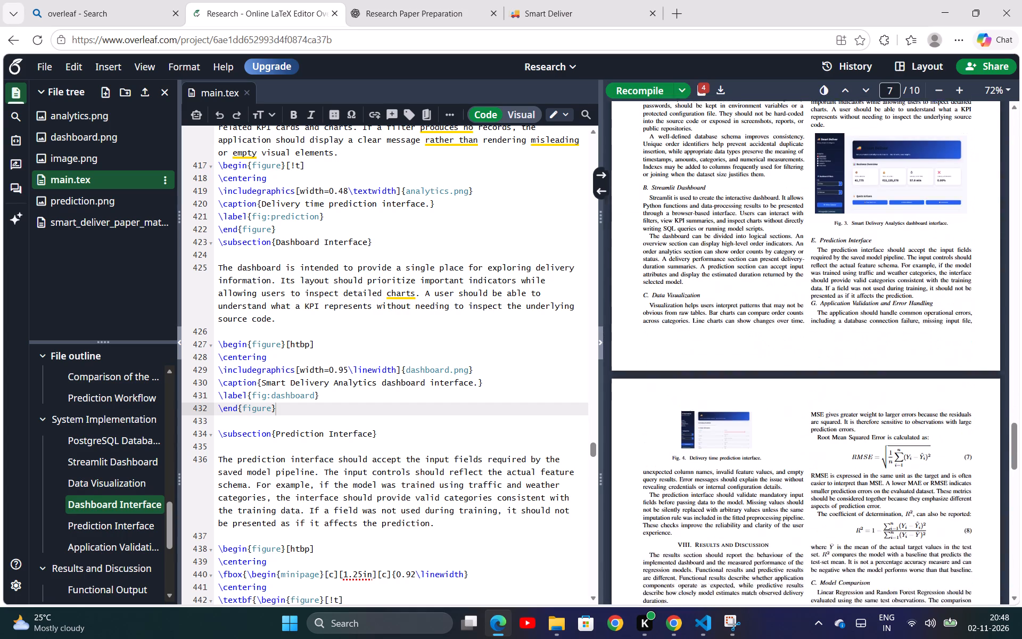
pyautogui.scroll(2, 830, 323)
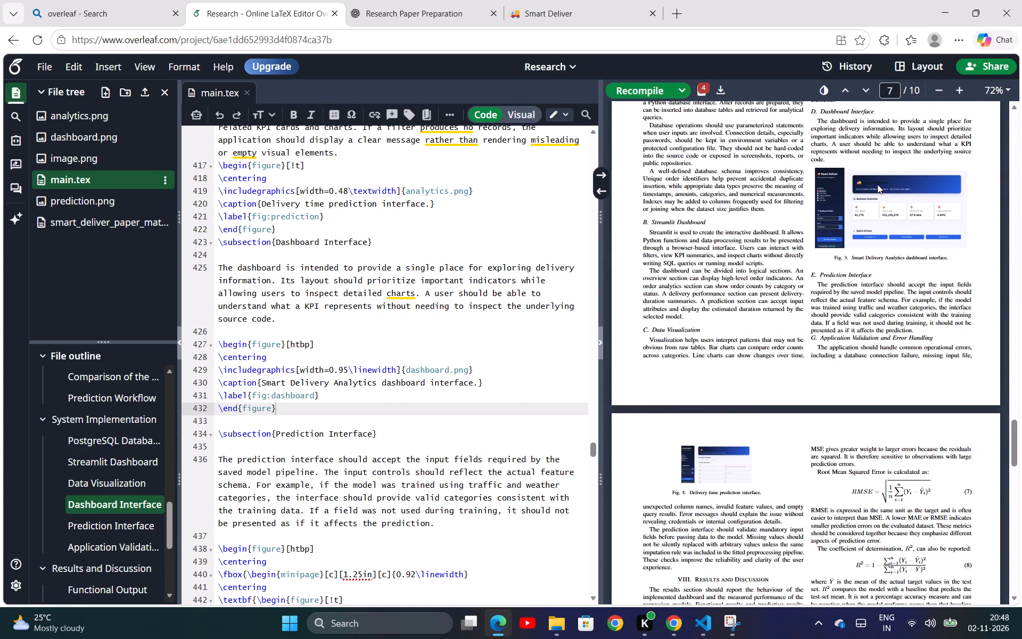
pyautogui.scroll(-1, 877, 184)
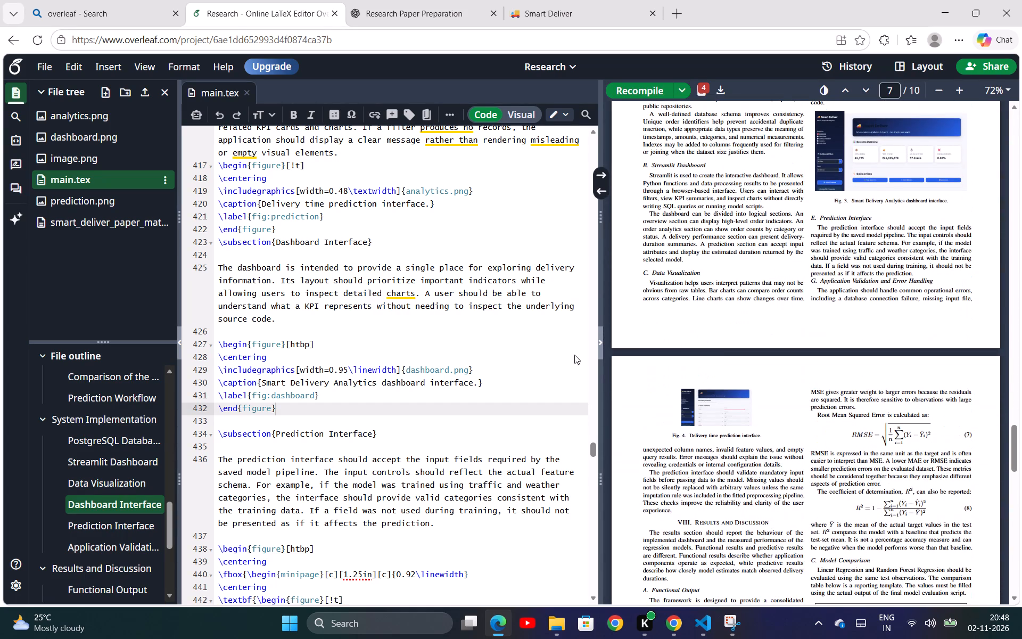
# Replace the nested placeholder figure block in the Prediction Interface section with a copy of the dashboard figure block.
pyautogui.scroll(-2, 477, 399)
pyautogui.scroll(1, 477, 399)
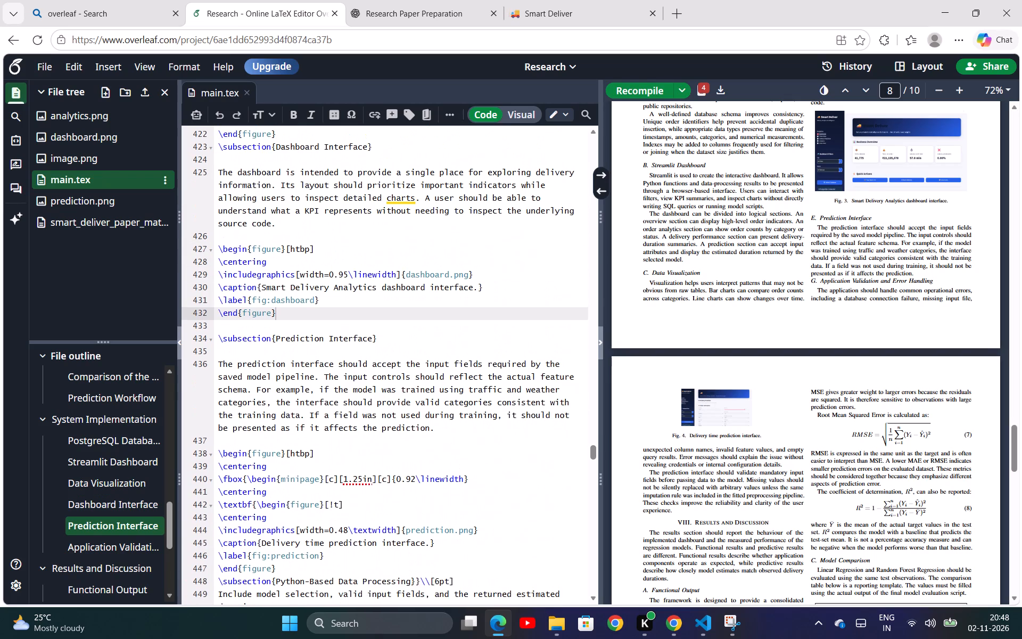
pyautogui.scroll(1, 477, 399)
pyautogui.scroll(-1, 477, 399)
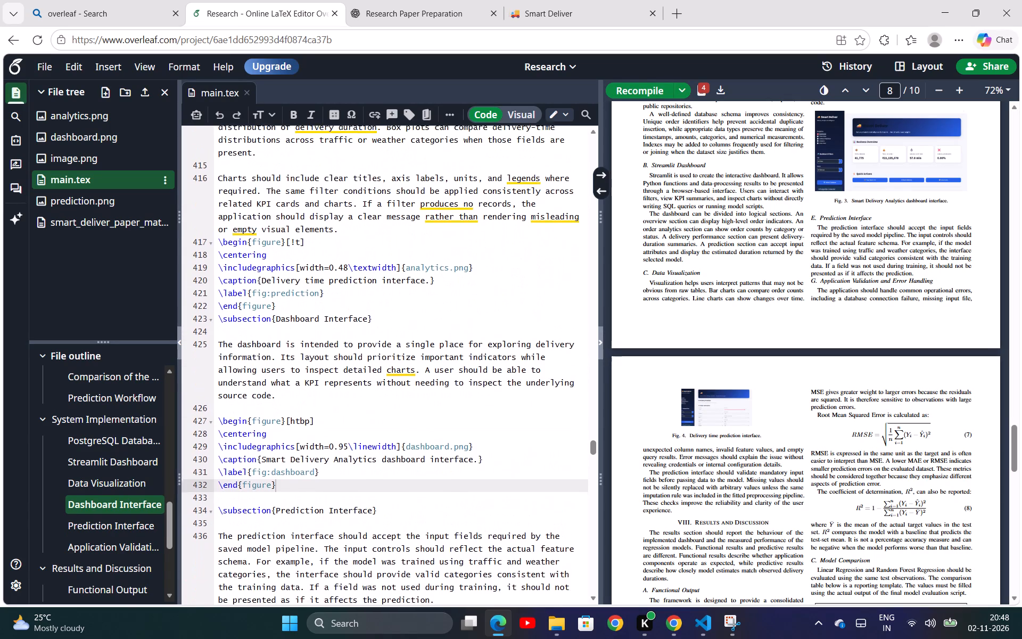
pyautogui.scroll(-2, 477, 399)
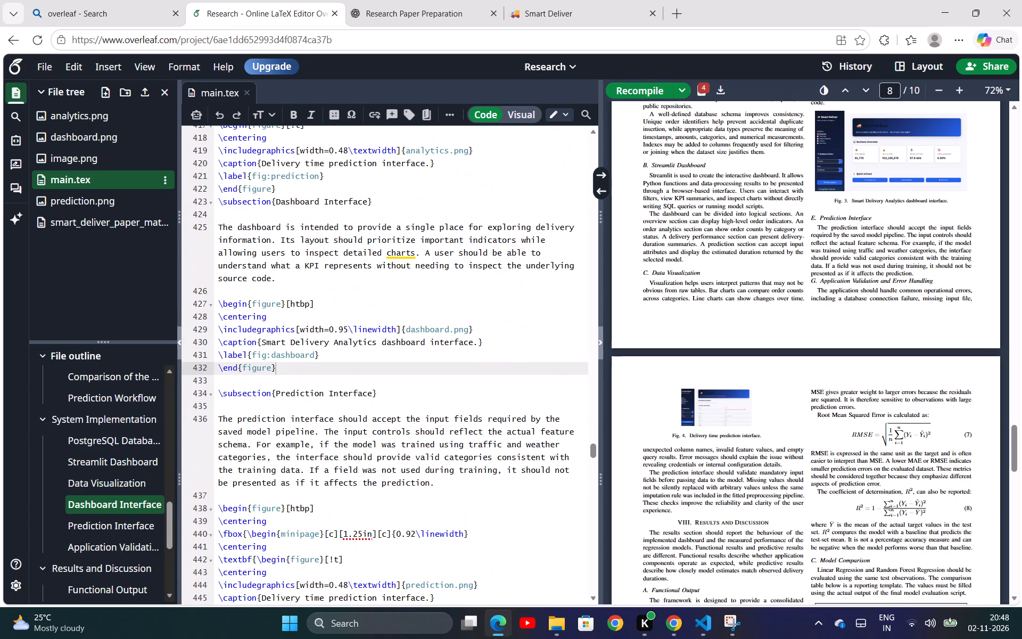
pyautogui.scroll(-1, 477, 399)
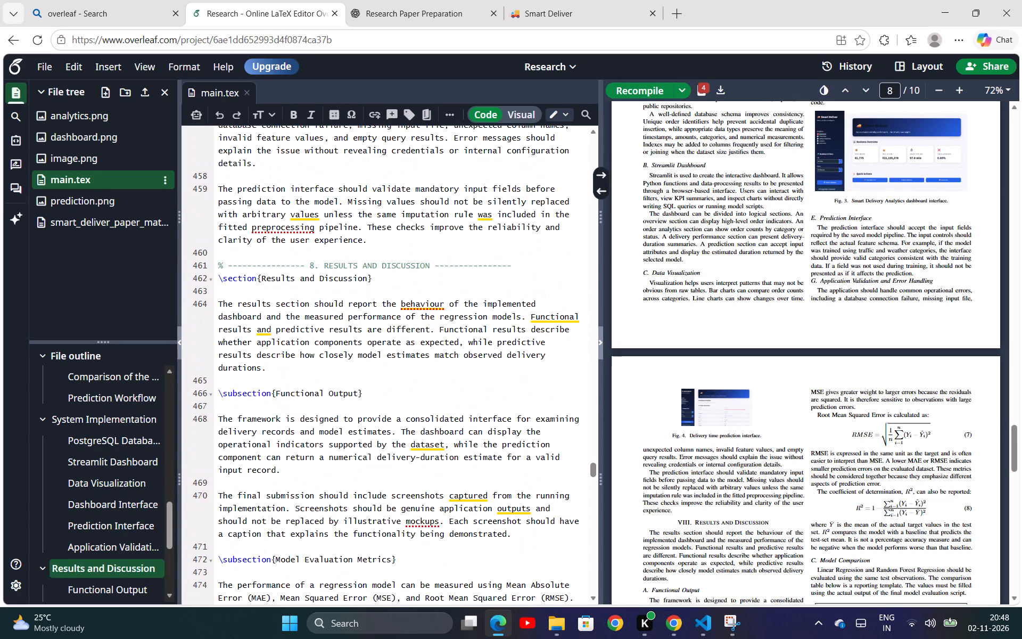
pyautogui.scroll(6, 477, 399)
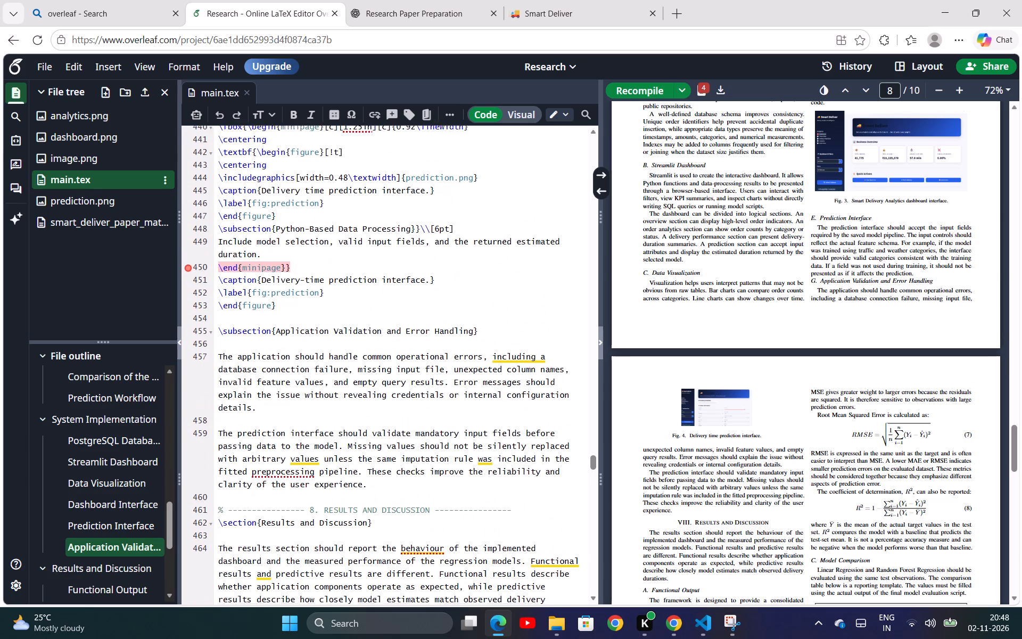
pyautogui.scroll(1, 477, 399)
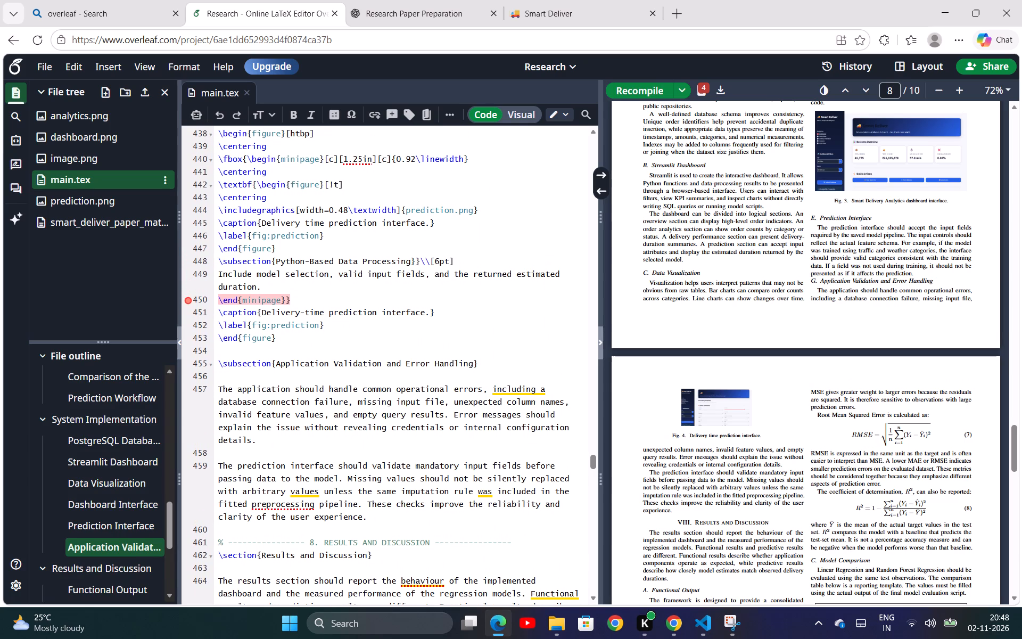
pyautogui.scroll(1, 414, 319)
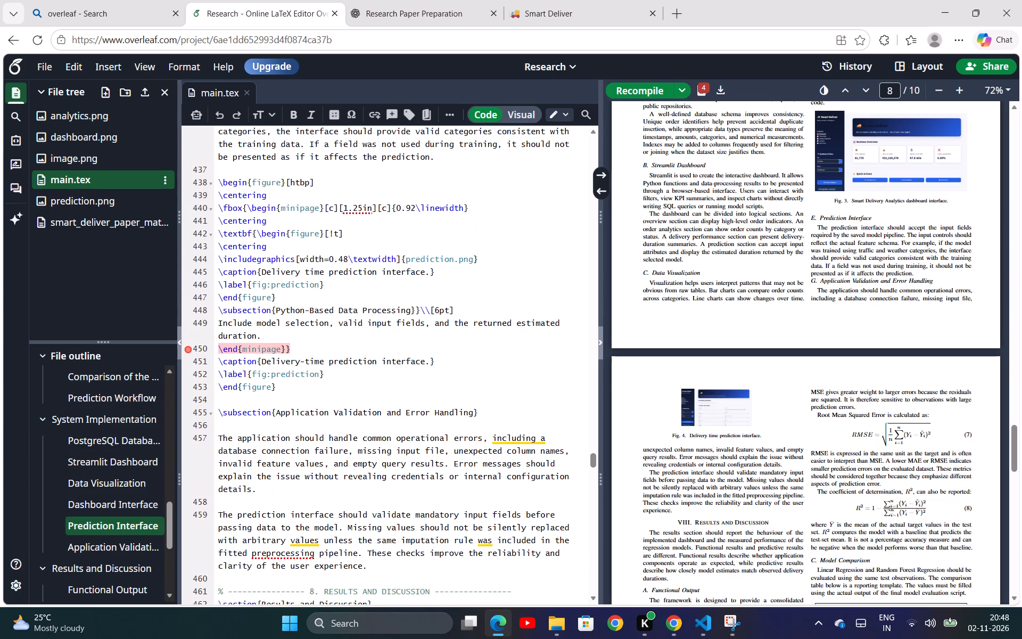
pyautogui.scroll(2, 439, 339)
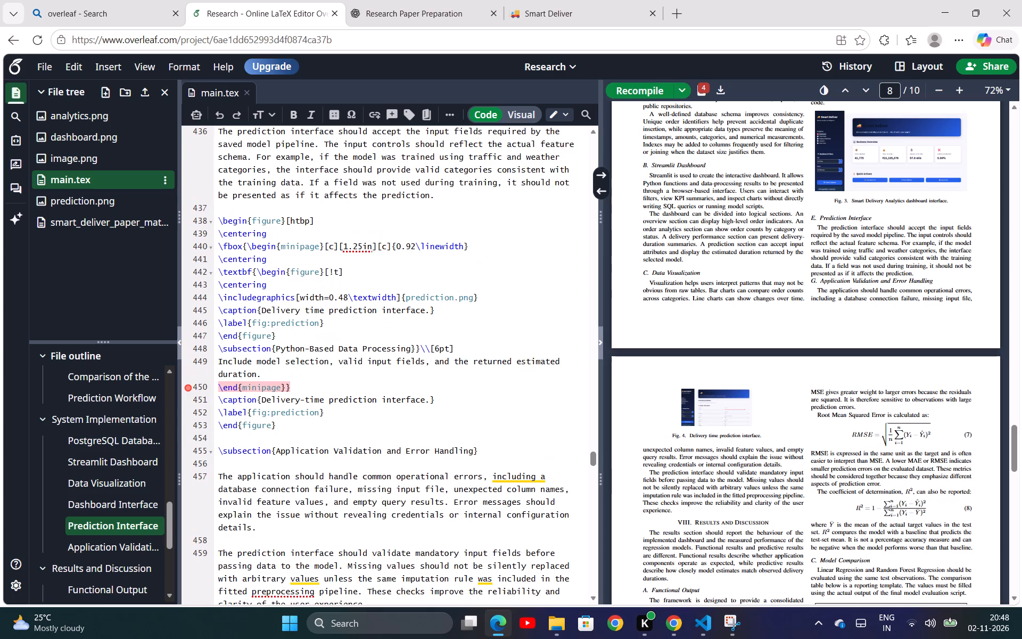
pyautogui.scroll(4, 439, 339)
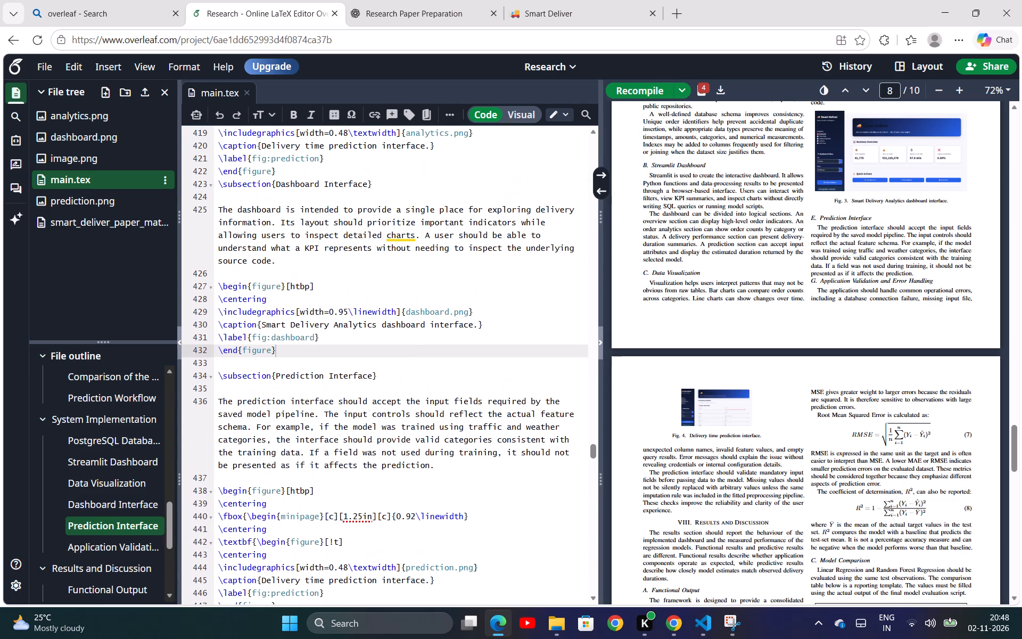
pyautogui.moveTo(305, 352); pyautogui.dragTo(220, 288)
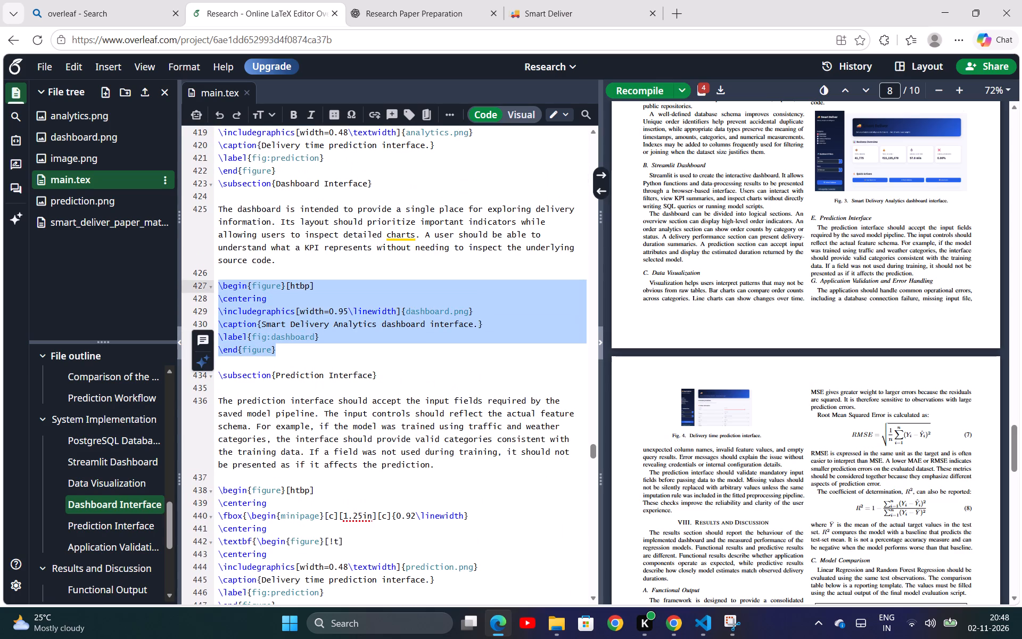
pyautogui.hotkey('ctrl', 'c')
pyautogui.scroll(-1, 333, 411)
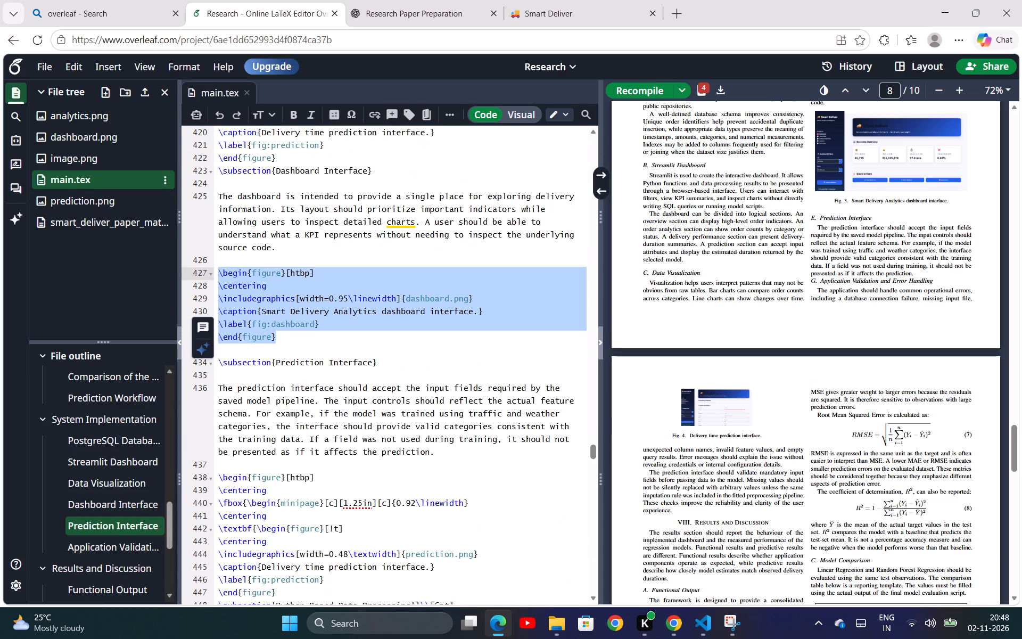
pyautogui.scroll(-2, 333, 411)
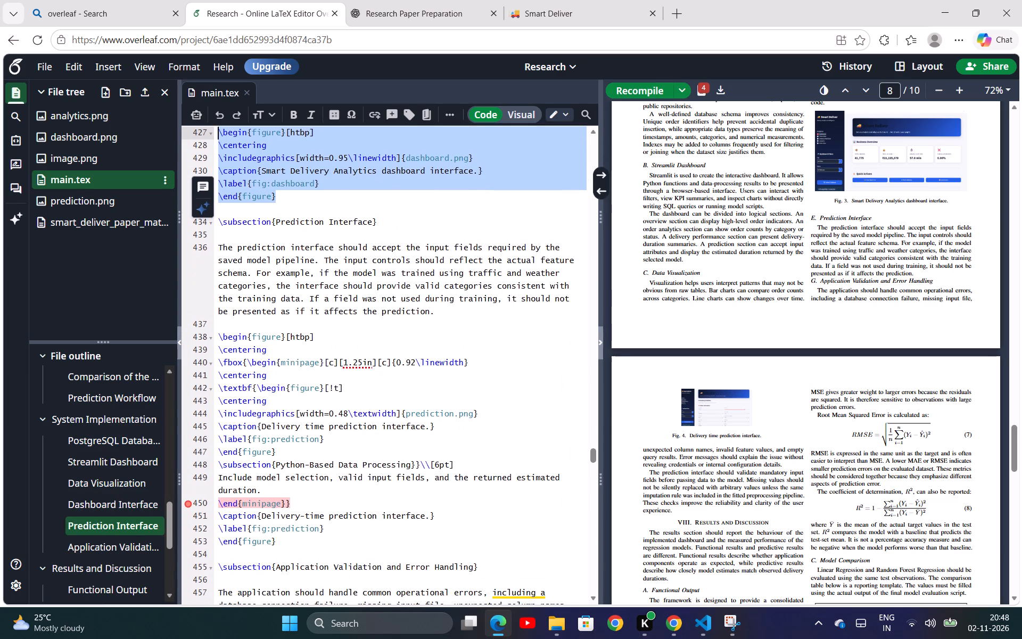
pyautogui.scroll(-1, 333, 411)
pyautogui.moveTo(288, 526); pyautogui.dragTo(225, 341)
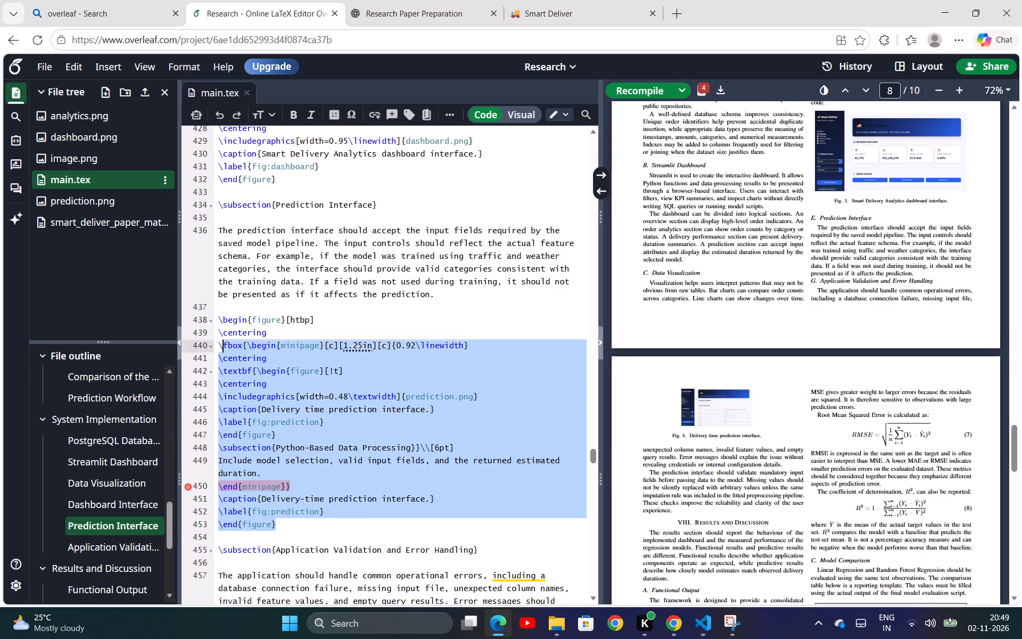
pyautogui.moveTo(225, 341); pyautogui.dragTo(218, 324)
pyautogui.press('BackSpace')
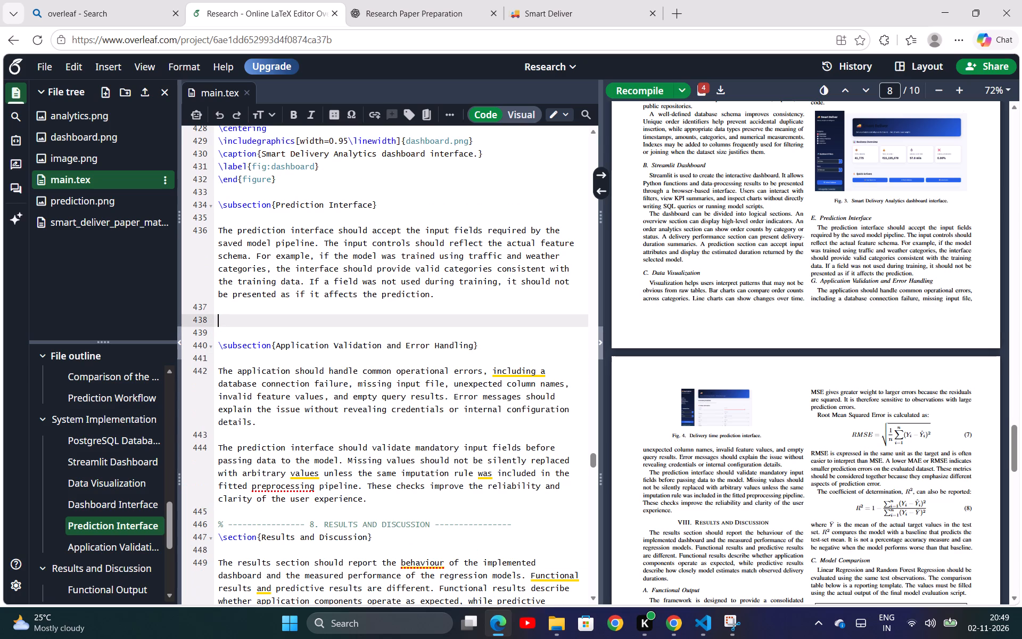
pyautogui.hotkey('ctrl', 'v')
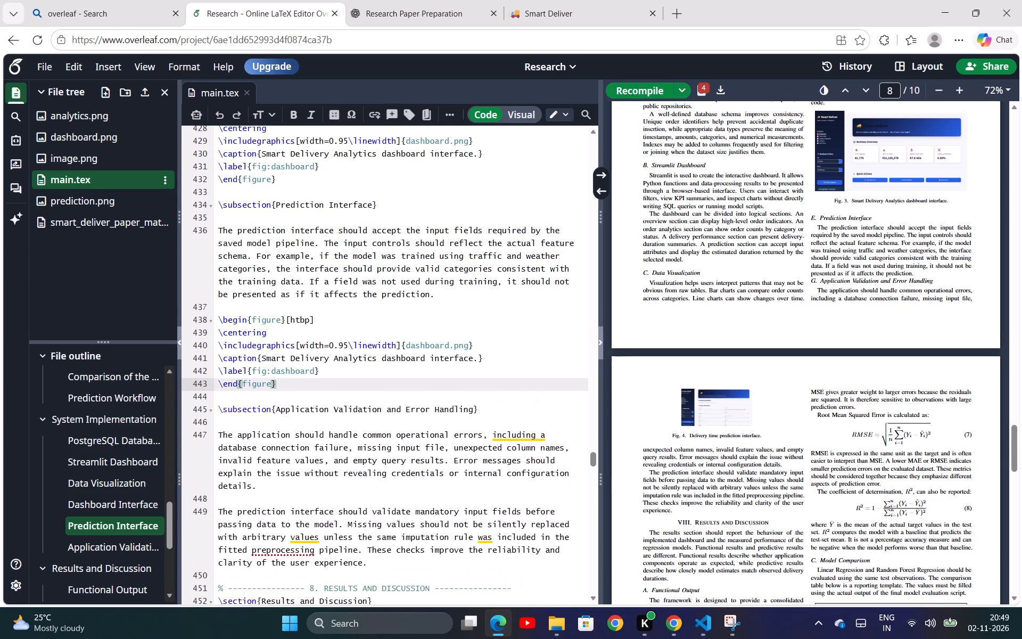
# Change the image file in the Prediction Interface section's copied figure block to prediction.png.
pyautogui.click(450, 348)
pyautogui.press('BackSpace')
pyautogui.press('BackSpace')
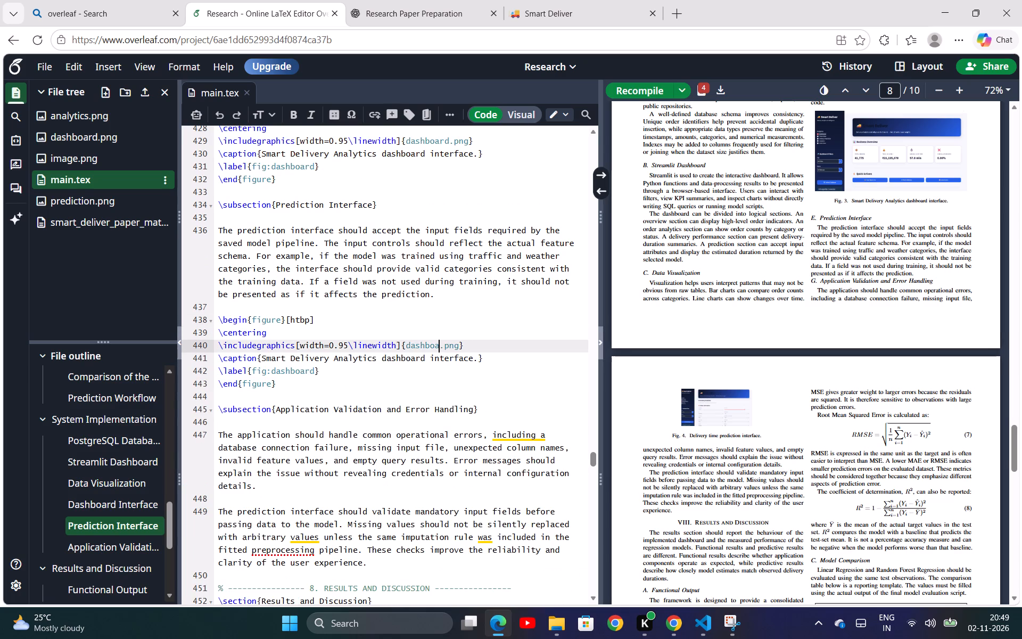
pyautogui.press('BackSpace')
pyautogui.press('BackSpace')
pyautogui.press('BackSpace')
pyautogui.press('BackSpace')
pyautogui.press('BackSpace')
pyautogui.press('BackSpace')
pyautogui.press('BackSpace')
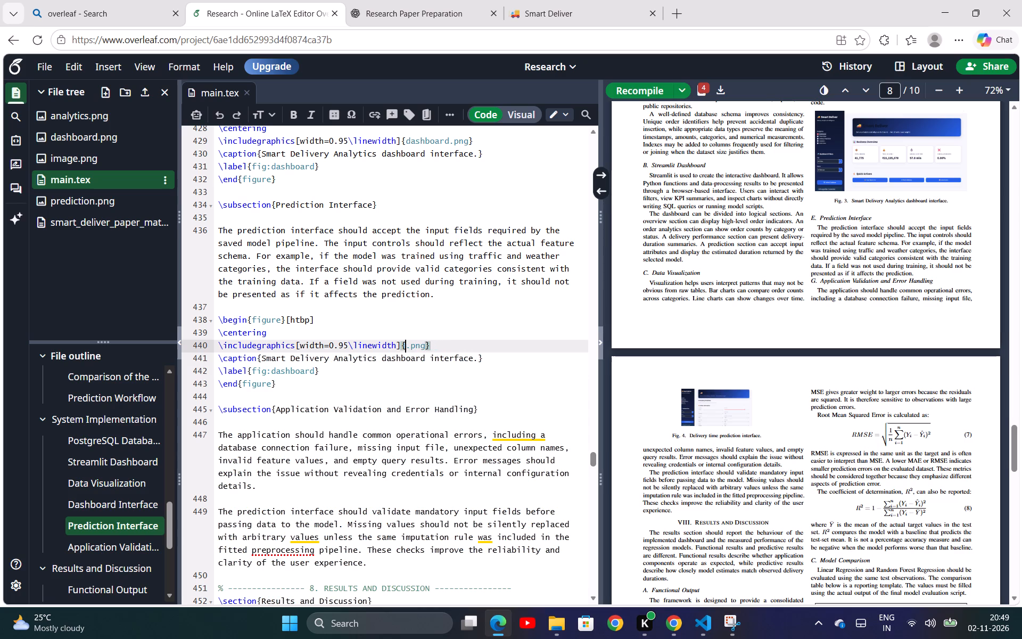
pyautogui.write('prediction')
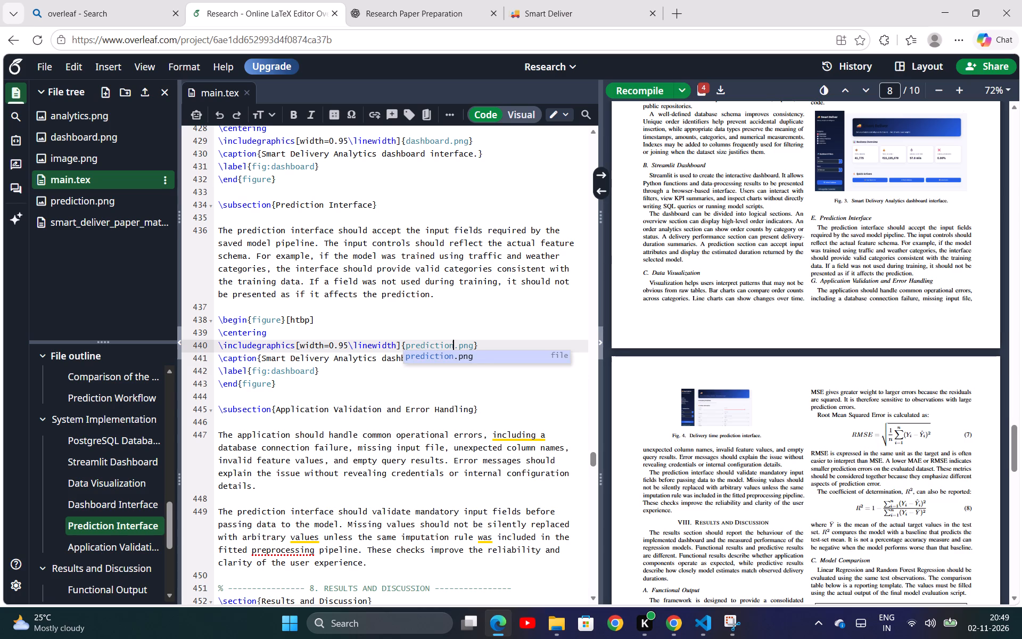
# Change the Prediction Interface figure's caption to "Smart Delivery Analytics prediction interface.".
pyautogui.scroll(2, 780, 255)
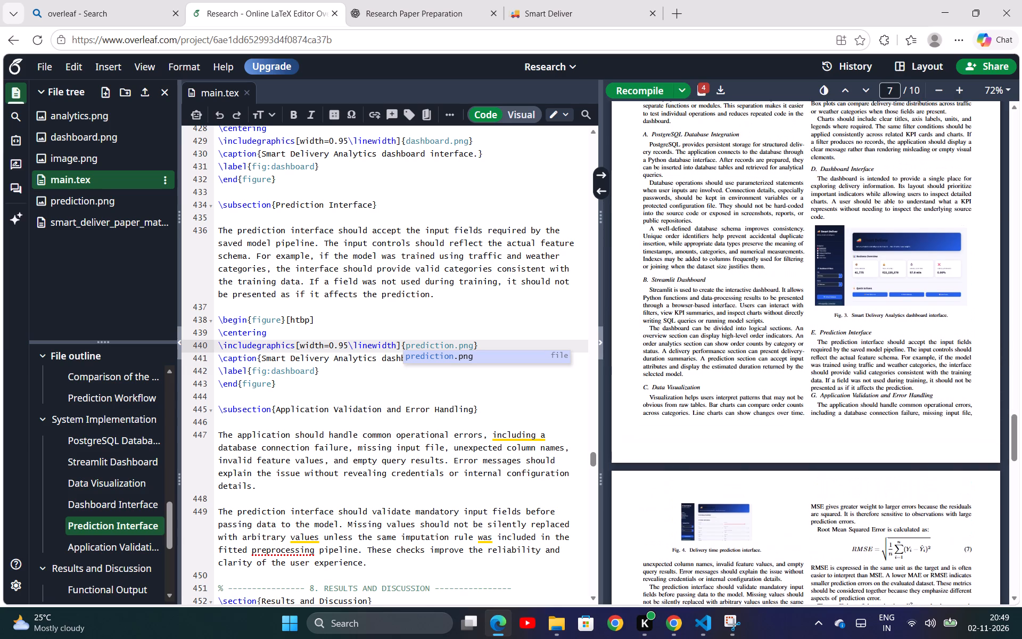
pyautogui.scroll(2, 780, 255)
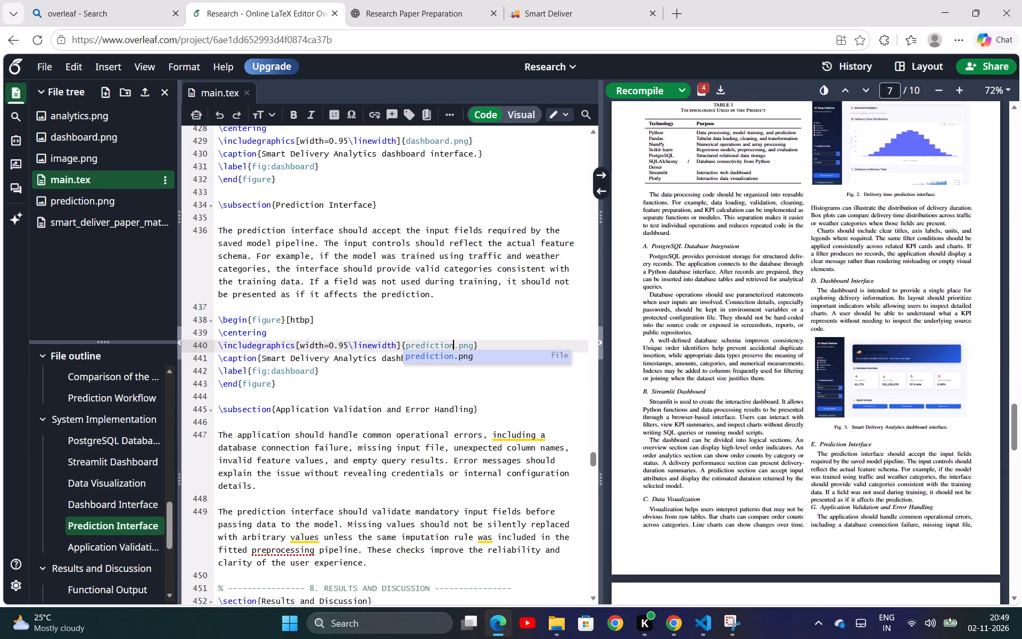
pyautogui.scroll(1, 780, 255)
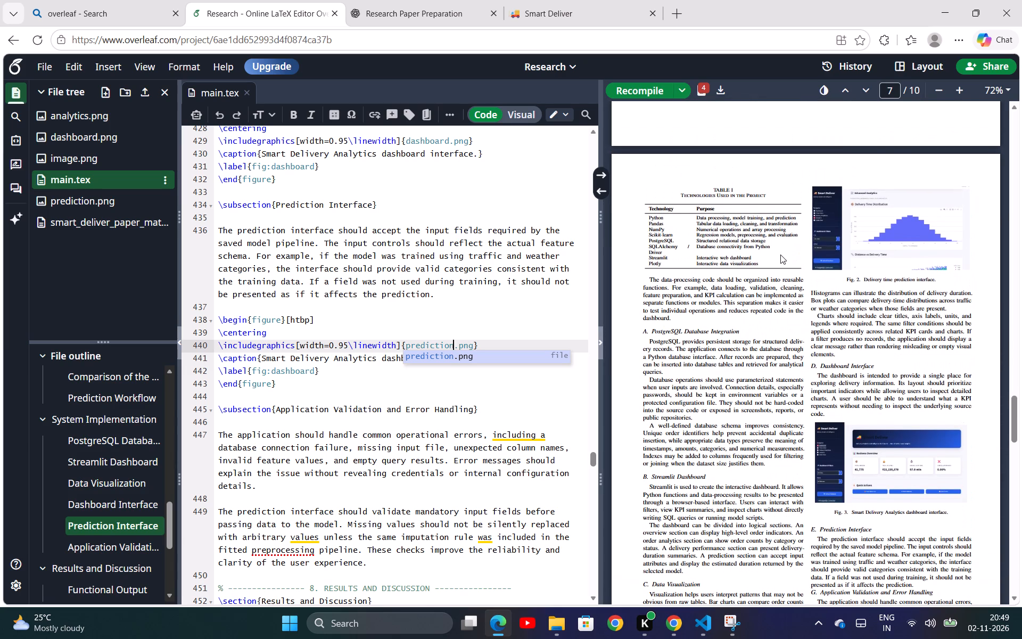
pyautogui.scroll(-1, 780, 255)
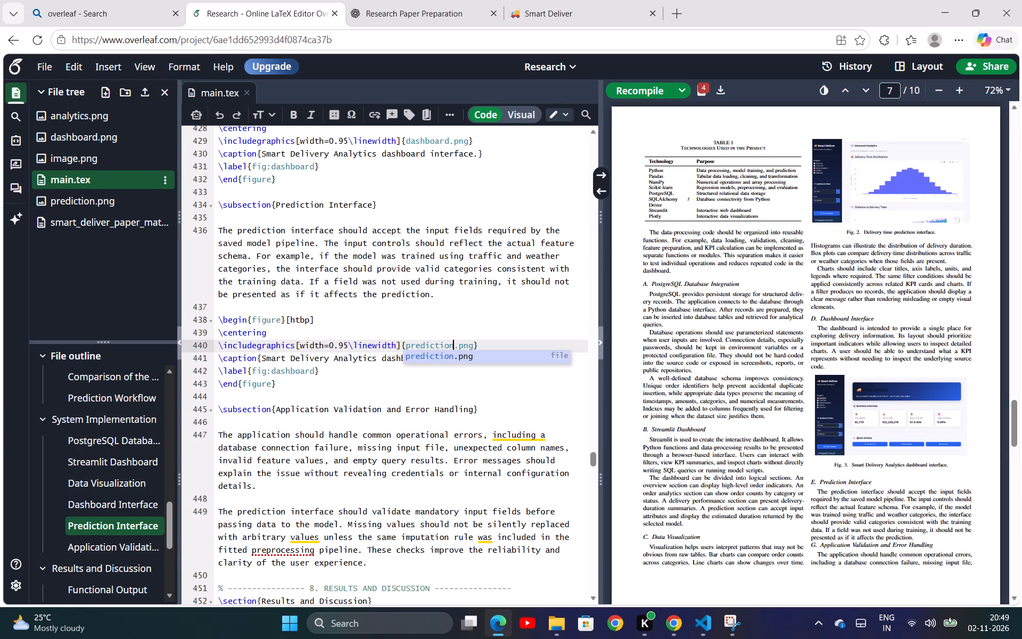
pyautogui.scroll(2, 780, 255)
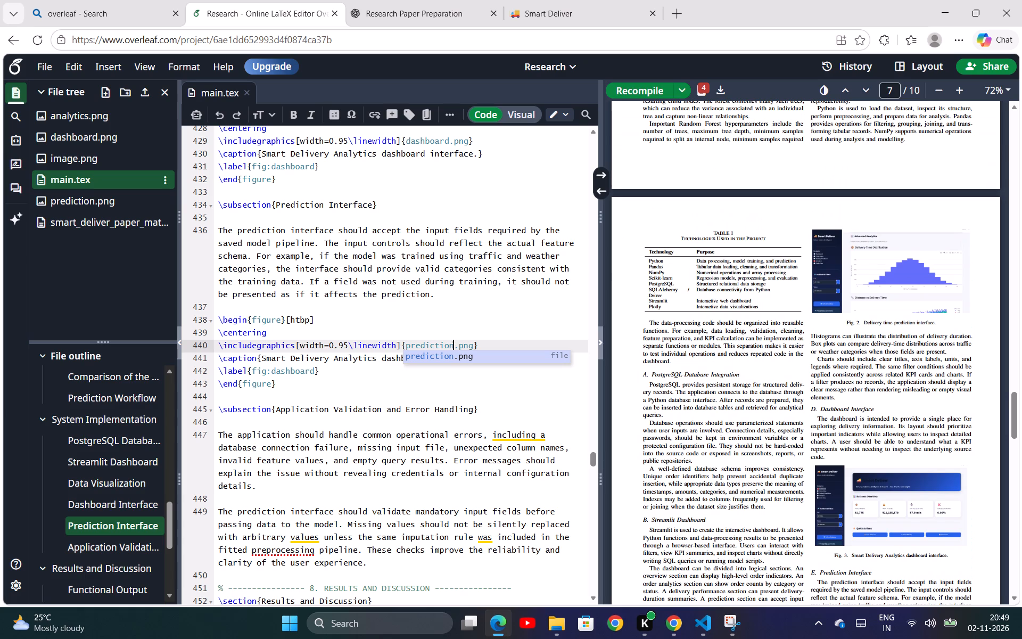
pyautogui.click(349, 362)
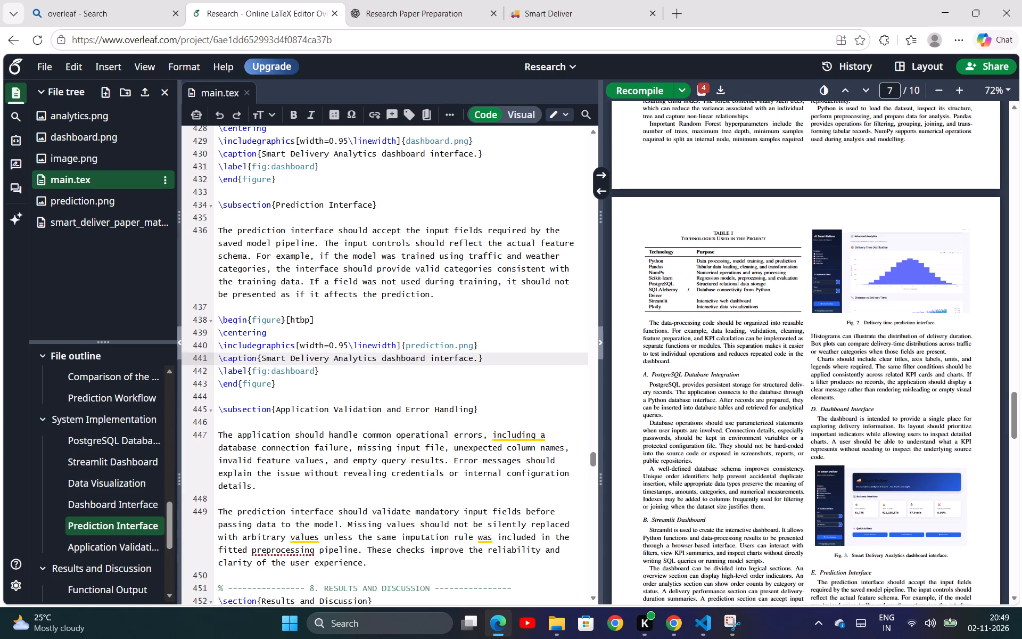
pyautogui.click(427, 362)
pyautogui.press('BackSpace')
pyautogui.press('BackSpace')
pyautogui.press('BackSpace')
pyautogui.press('BackSpace')
pyautogui.press('BackSpace')
pyautogui.press('BackSpace')
pyautogui.press('BackSpace')
pyautogui.press('BackSpace')
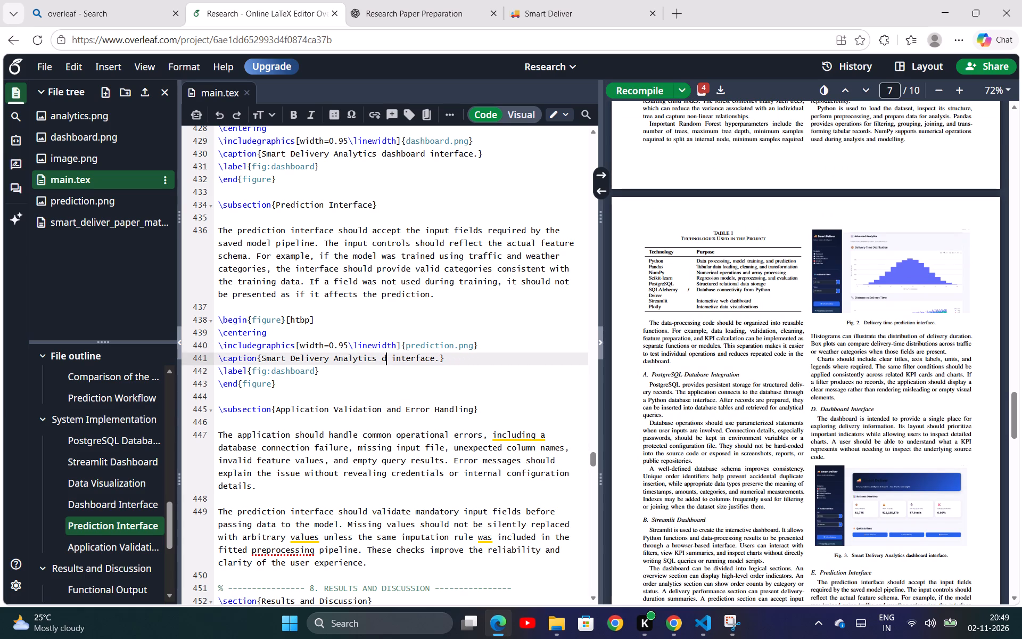
pyautogui.press('BackSpace')
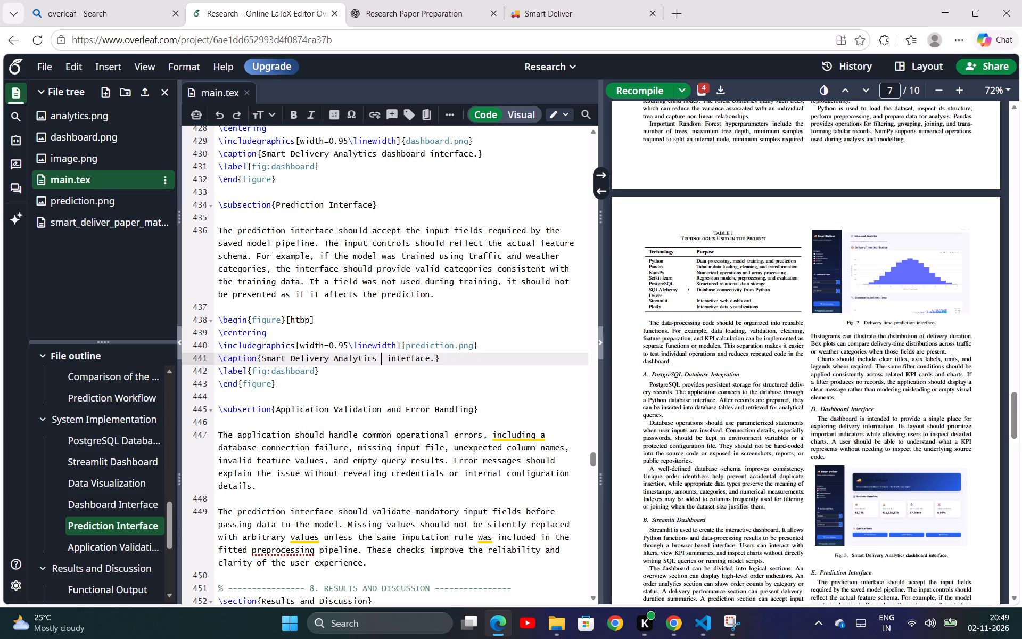
pyautogui.write('predic')
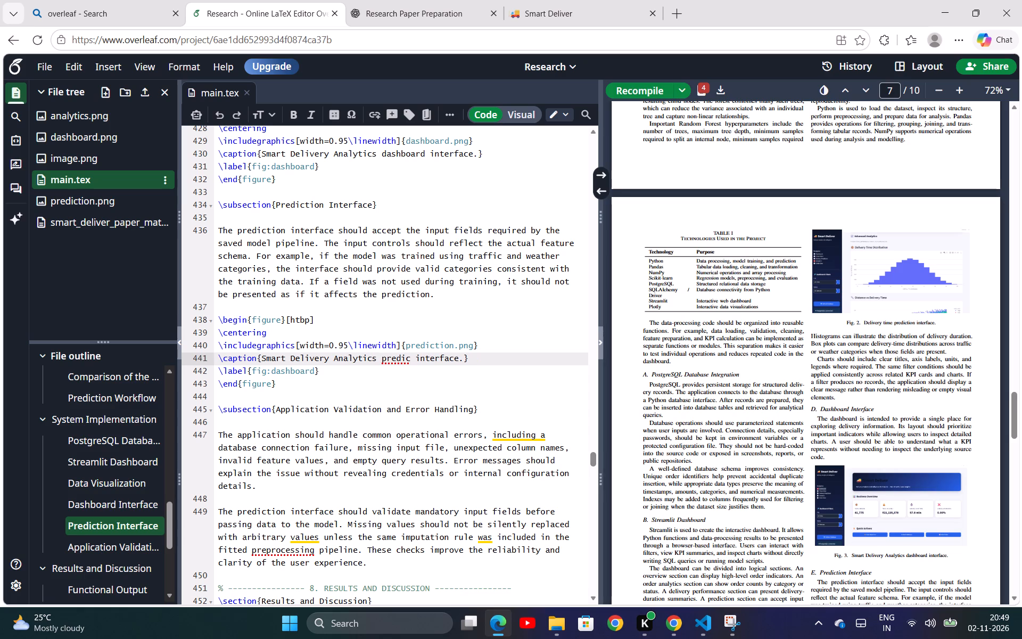
pyautogui.write('tion')
# Compare the analytics, dashboard and prediction figure blocks in the source with the figures and captions on PDF pages 7 and 8.
pyautogui.scroll(3, 357, 367)
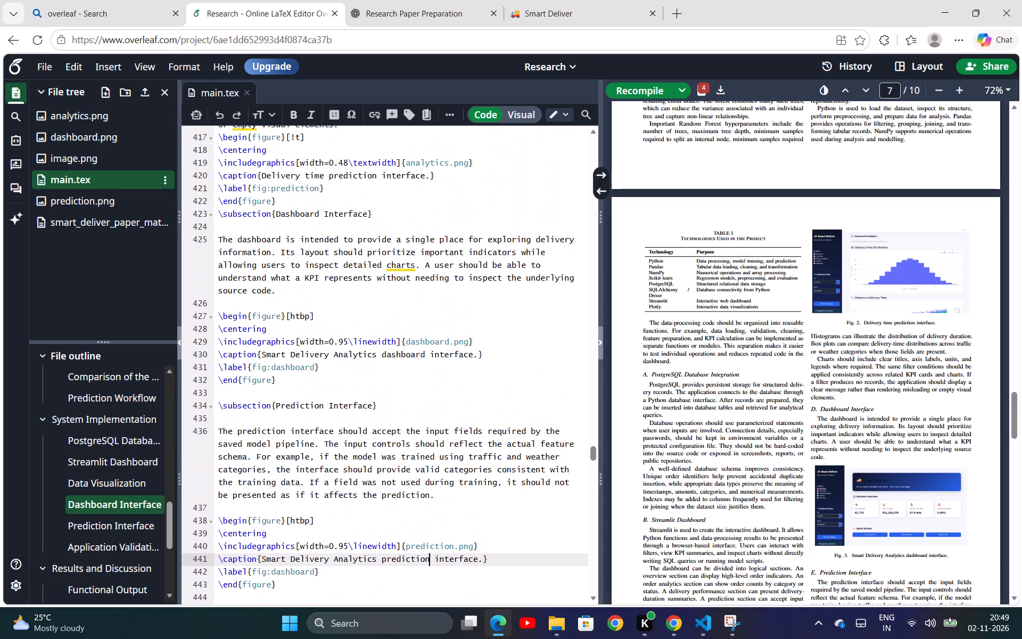
pyautogui.scroll(1, 357, 367)
pyautogui.scroll(2, 306, 362)
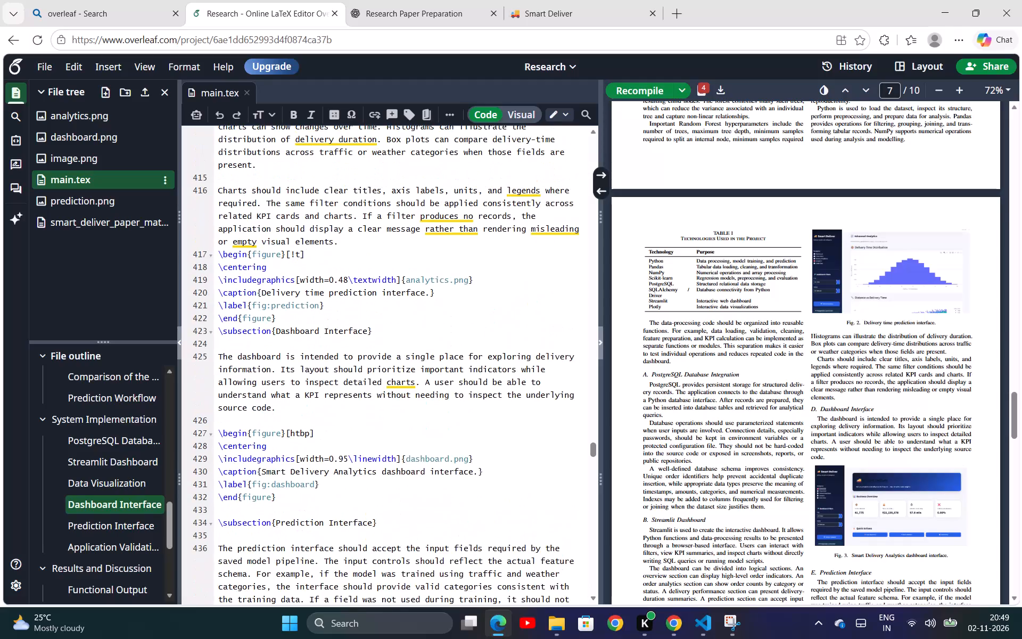
pyautogui.scroll(2, 306, 362)
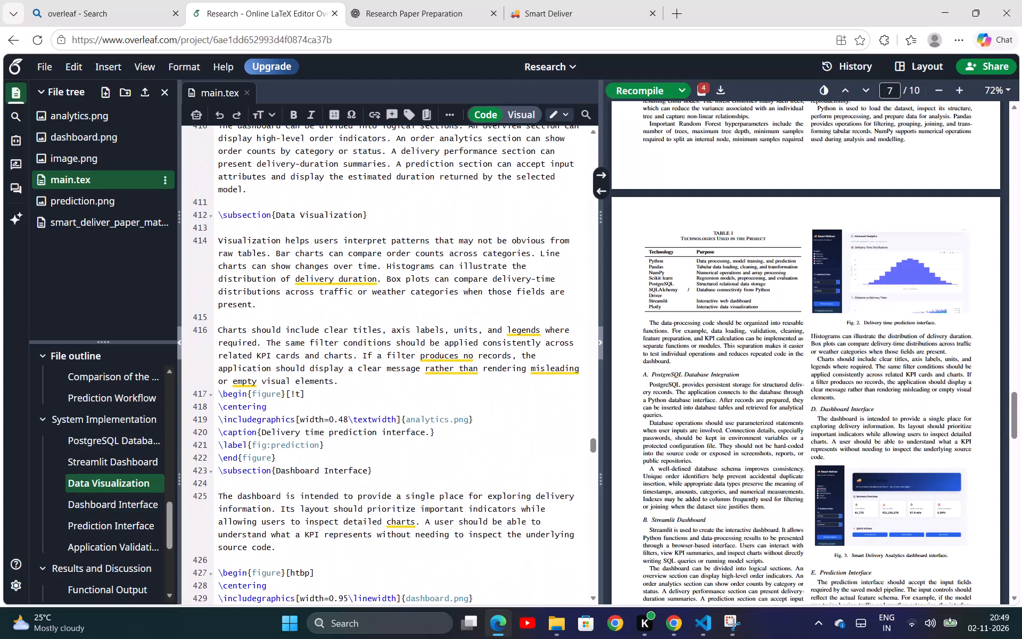
pyautogui.hscroll(-1, 694, 408)
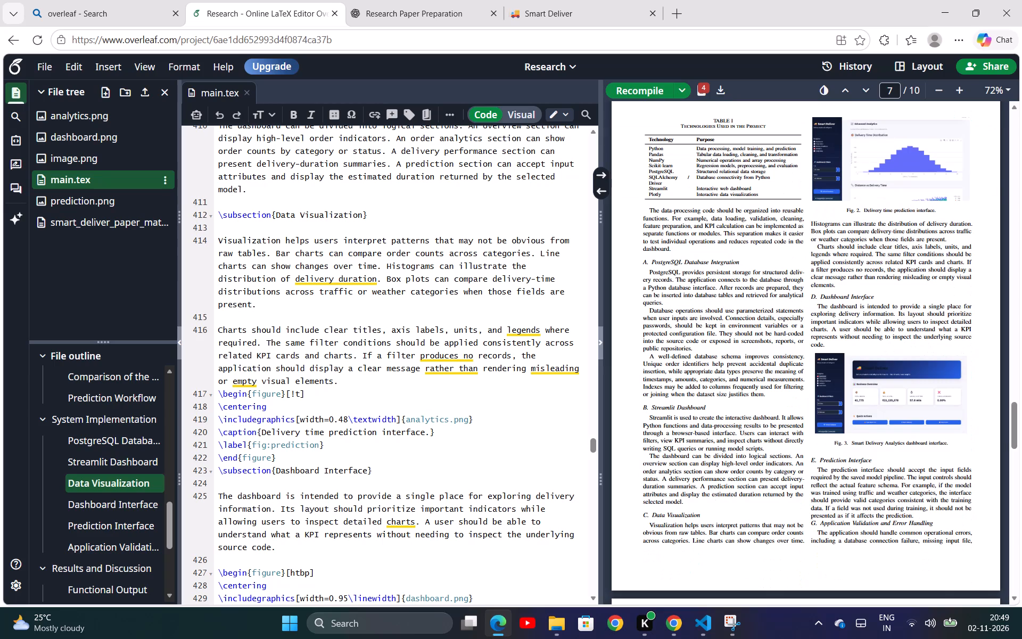
pyautogui.hscroll(-7, 694, 408)
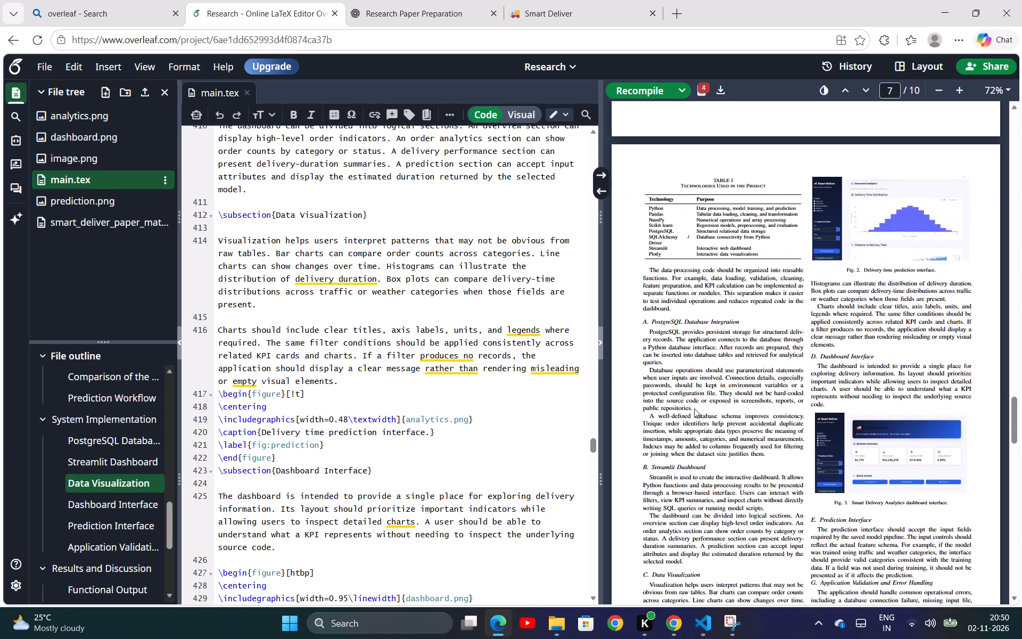
pyautogui.scroll(-1, 391, 307)
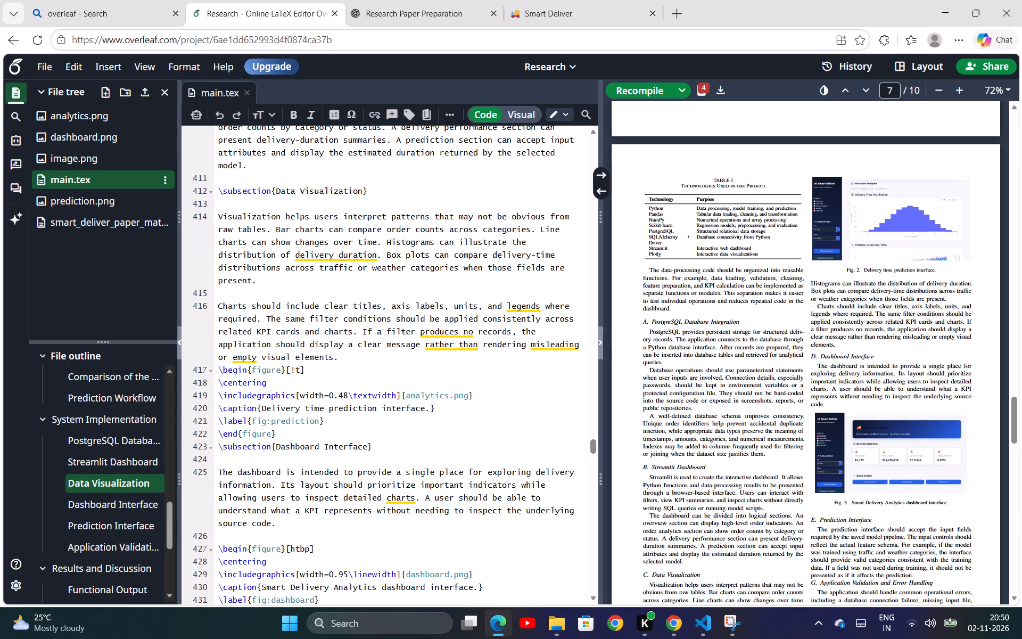
pyautogui.scroll(-1, 399, 398)
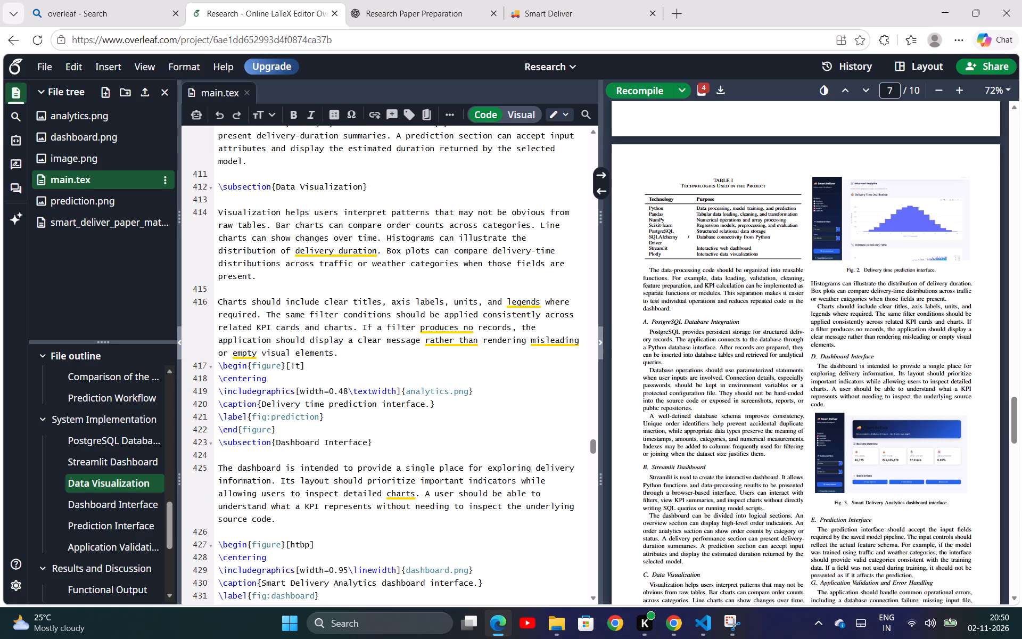
pyautogui.scroll(-1, 399, 398)
pyautogui.scroll(-3, 735, 391)
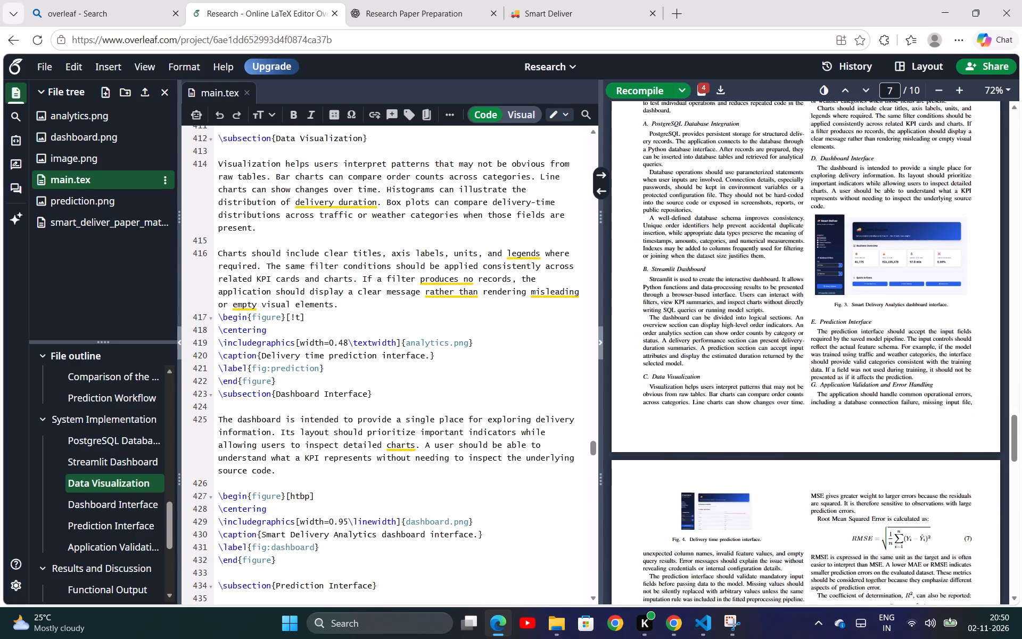
pyautogui.scroll(-2, 735, 391)
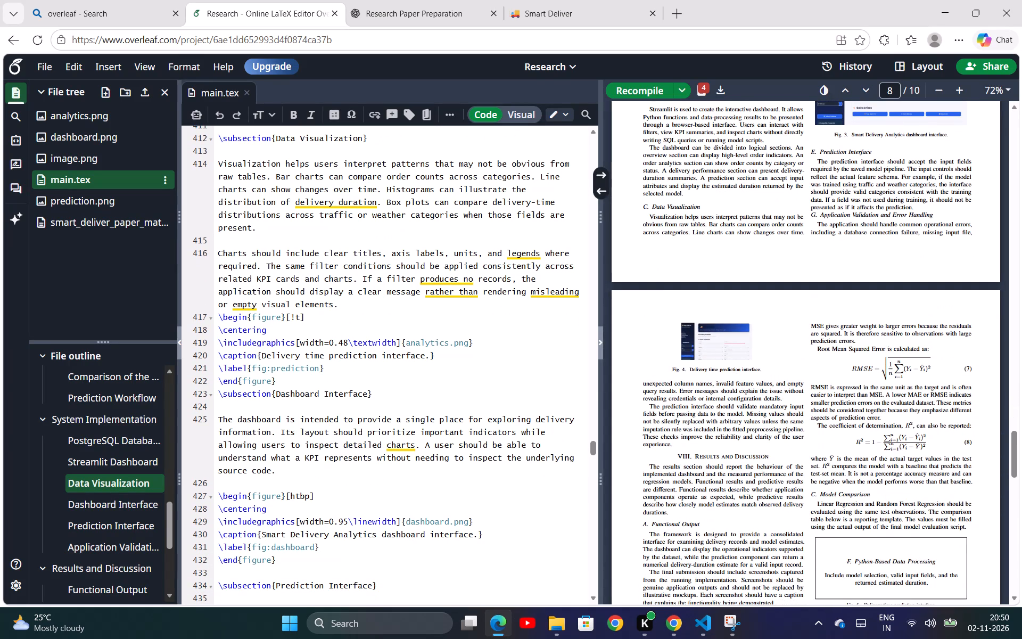
pyautogui.scroll(1, 748, 367)
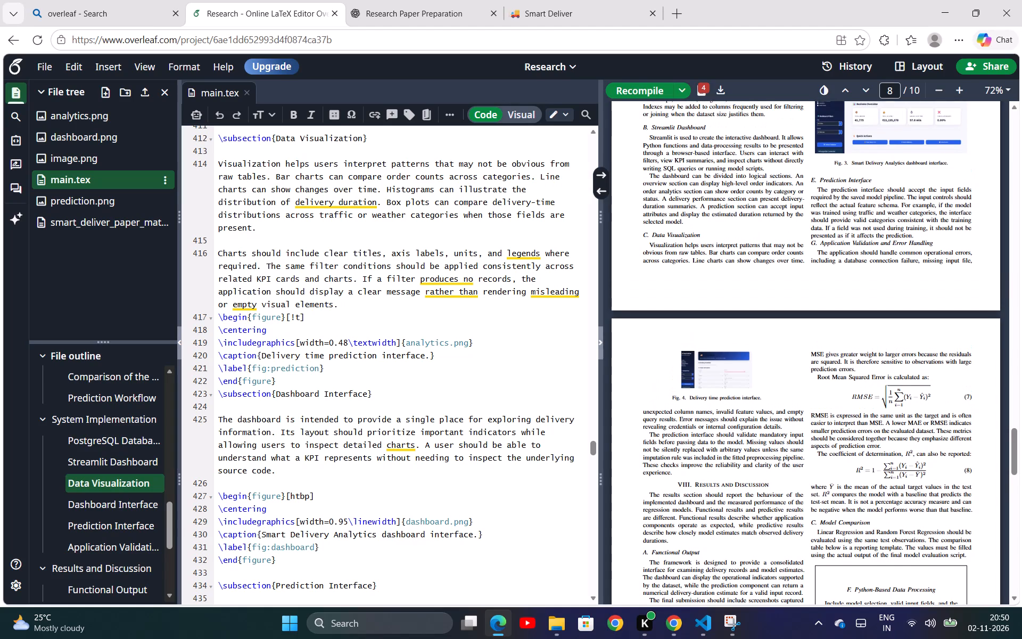
pyautogui.scroll(1, 748, 367)
pyautogui.scroll(-1, 748, 367)
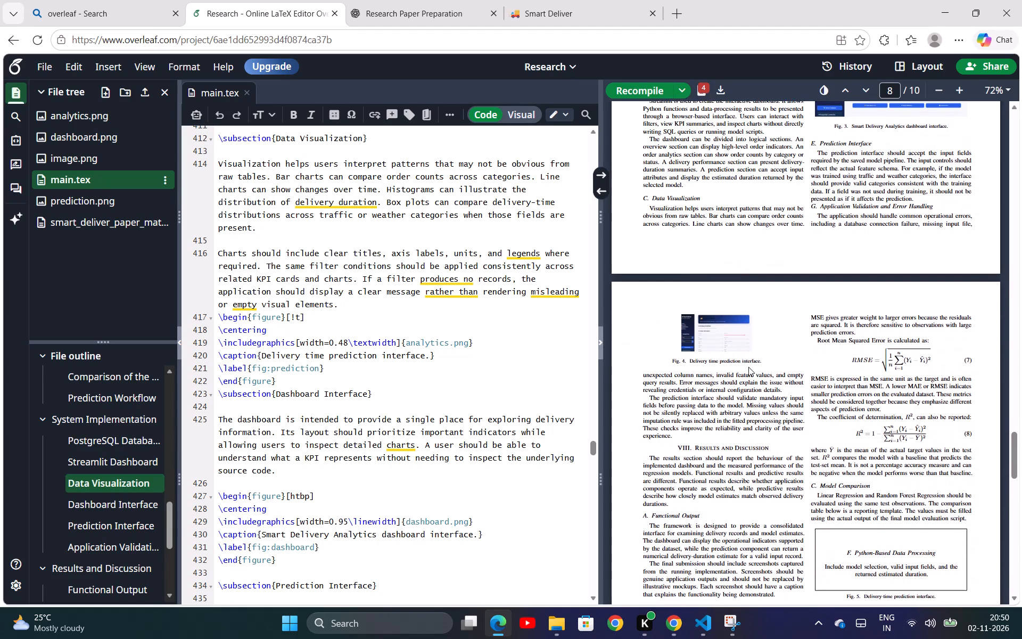
pyautogui.scroll(-2, 748, 367)
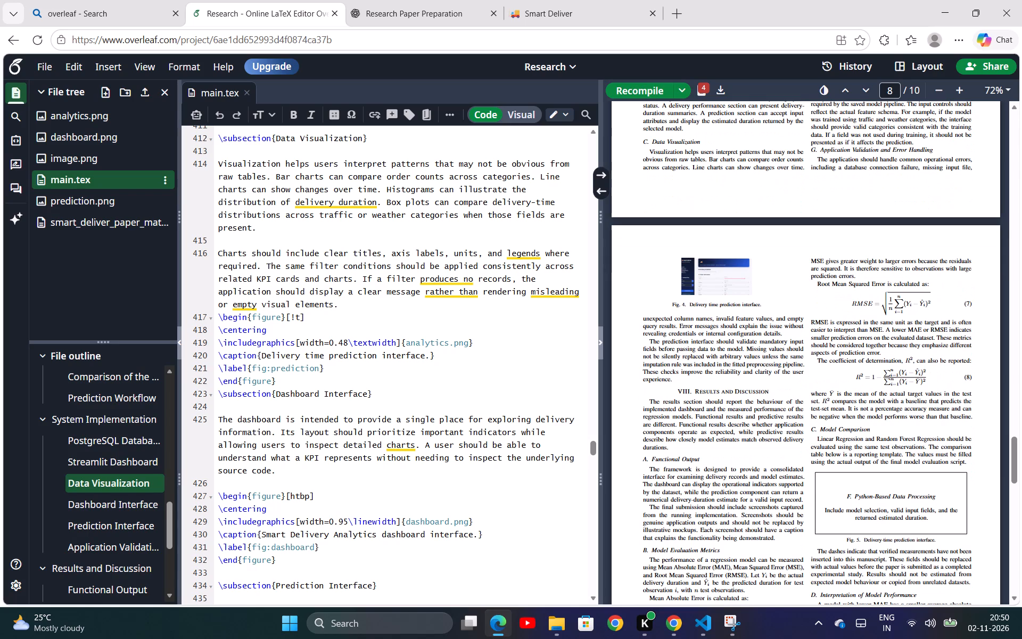
pyautogui.scroll(2, 682, 306)
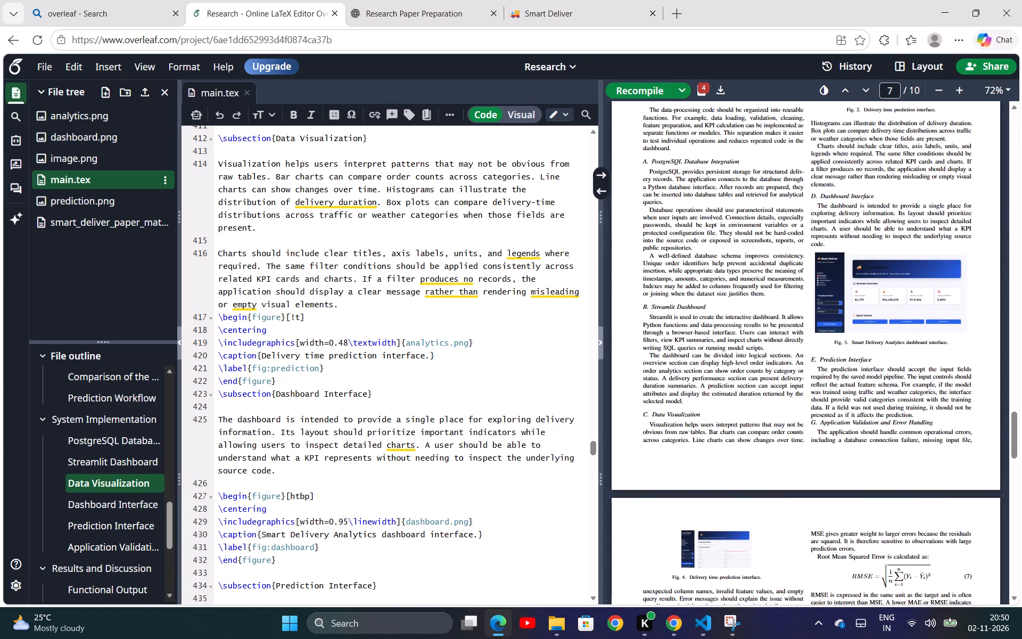
pyautogui.scroll(3, 682, 306)
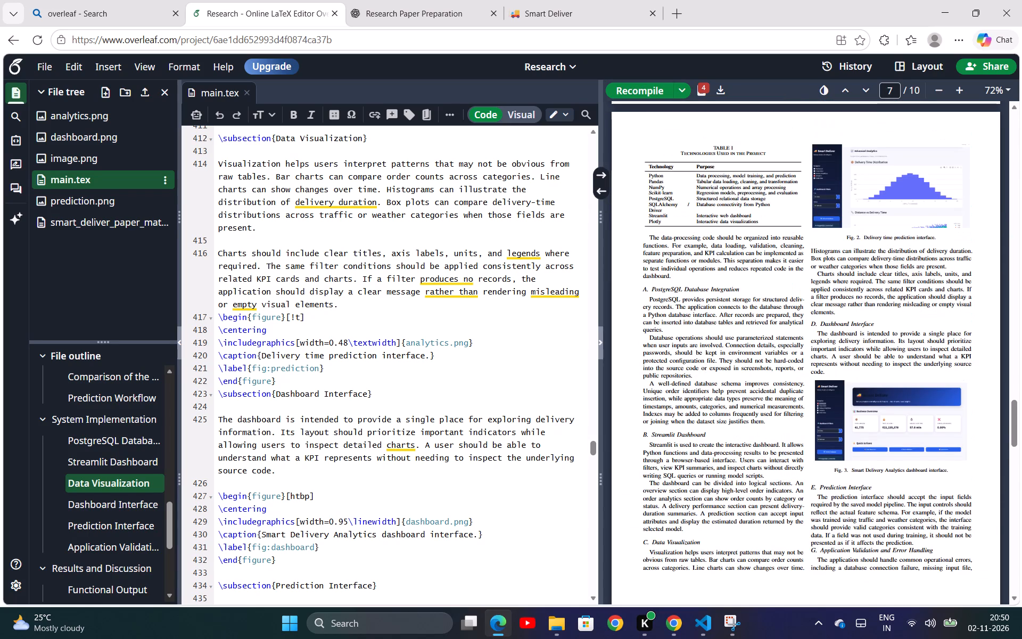
pyautogui.scroll(-1, 682, 306)
pyautogui.scroll(-1, 839, 240)
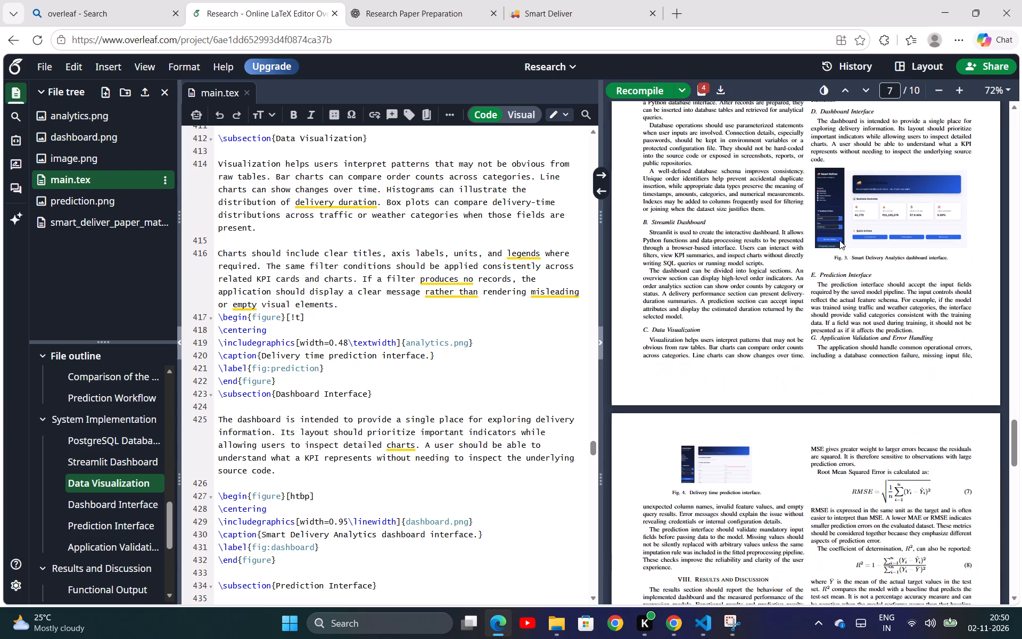
pyautogui.scroll(-1, 839, 240)
pyautogui.scroll(-2, 411, 439)
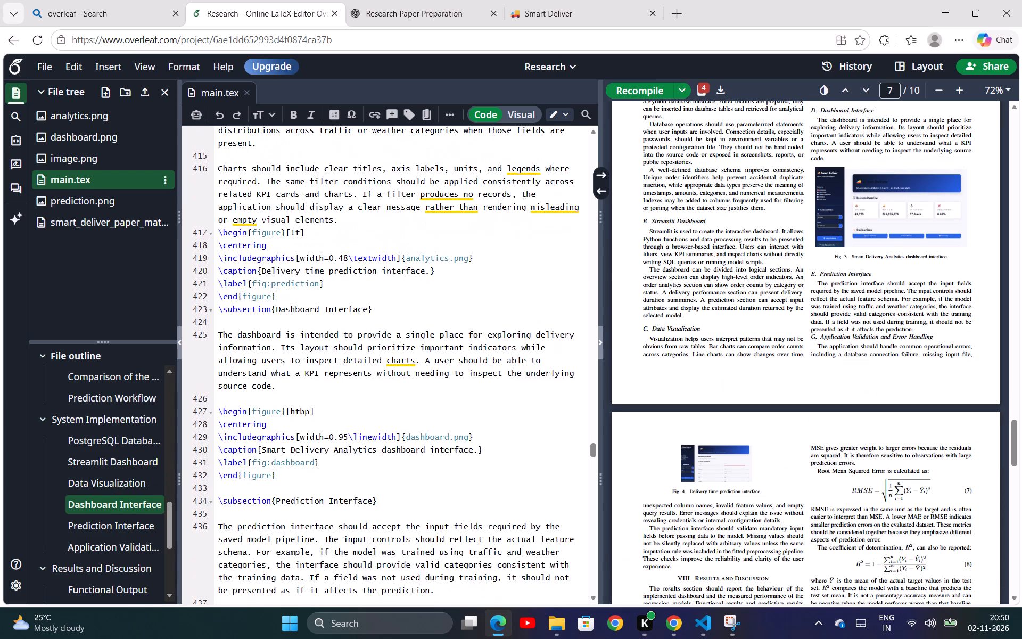
pyautogui.scroll(-1, 411, 439)
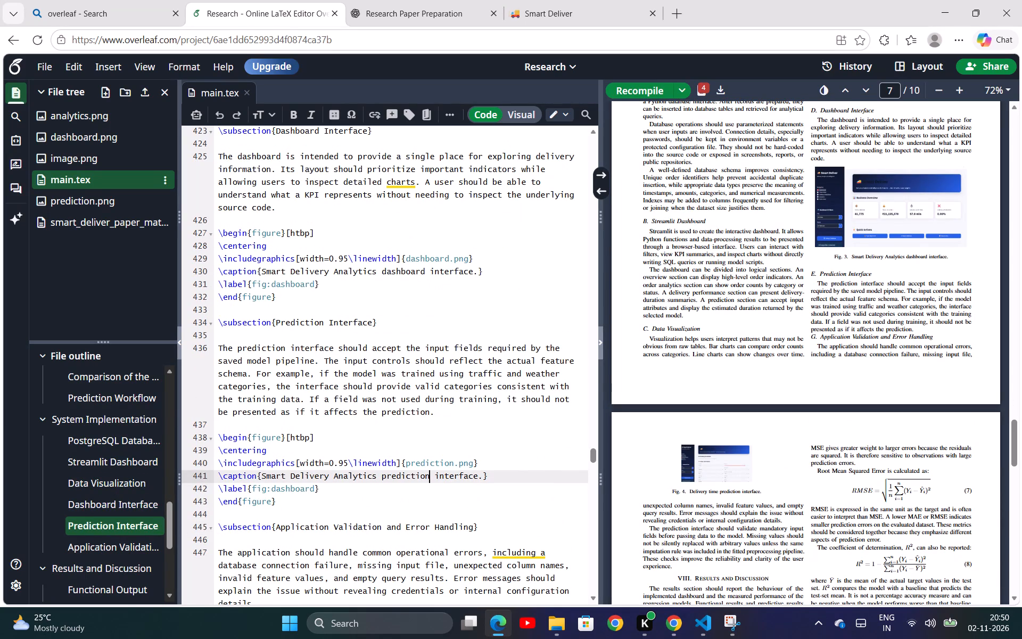
# Change the caption of the prediction.png figure in the Prediction Interface section to "Delivery time prediction interface.".
pyautogui.click(378, 478)
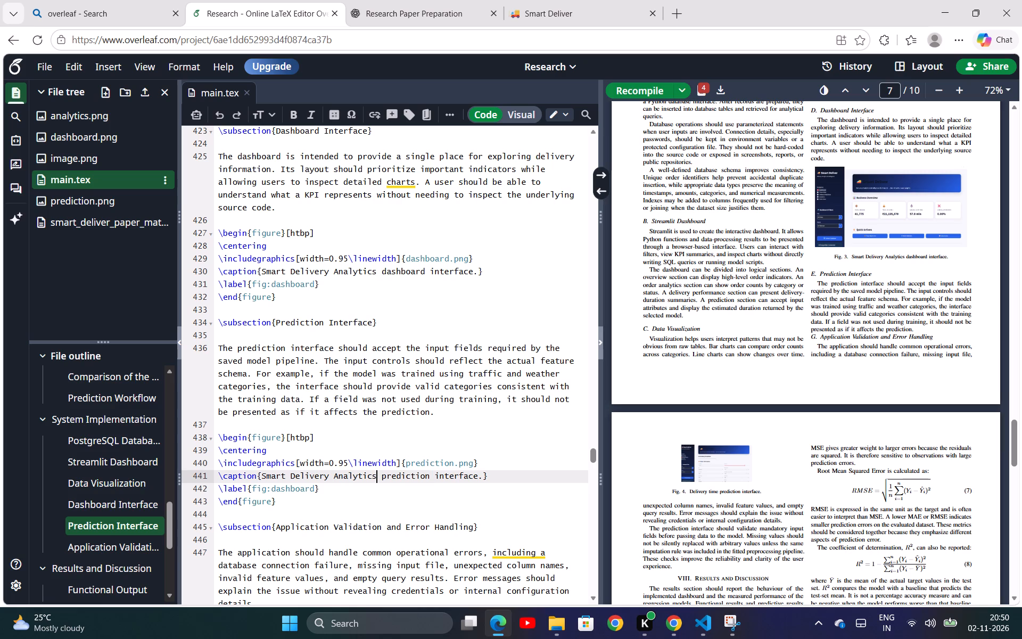
pyautogui.click(380, 478)
pyautogui.press('BackSpace')
pyautogui.press('BackSpace')
pyautogui.press('BackSpace')
pyautogui.press('BackSpace')
pyautogui.press('BackSpace')
pyautogui.press('BackSpace')
pyautogui.press('BackSpace')
pyautogui.press('BackSpace')
pyautogui.press('BackSpace')
pyautogui.press('BackSpace')
pyautogui.press('BackSpace')
pyautogui.press('BackSpace')
pyautogui.press('BackSpace')
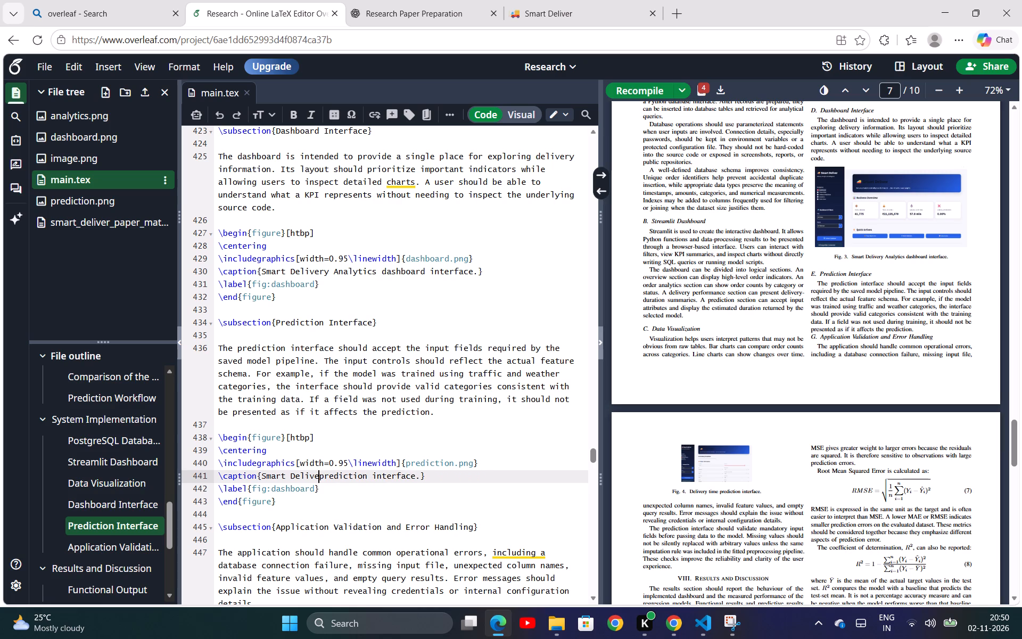
pyautogui.press('BackSpace')
pyautogui.press('BackSpace')
pyautogui.press('BackSpace')
pyautogui.press('BackSpace')
pyautogui.press('BackSpace')
pyautogui.press('BackSpace')
pyautogui.press('BackSpace')
pyautogui.press('BackSpace')
pyautogui.press('BackSpace')
pyautogui.press('BackSpace')
pyautogui.press('BackSpace')
pyautogui.press('BackSpace')
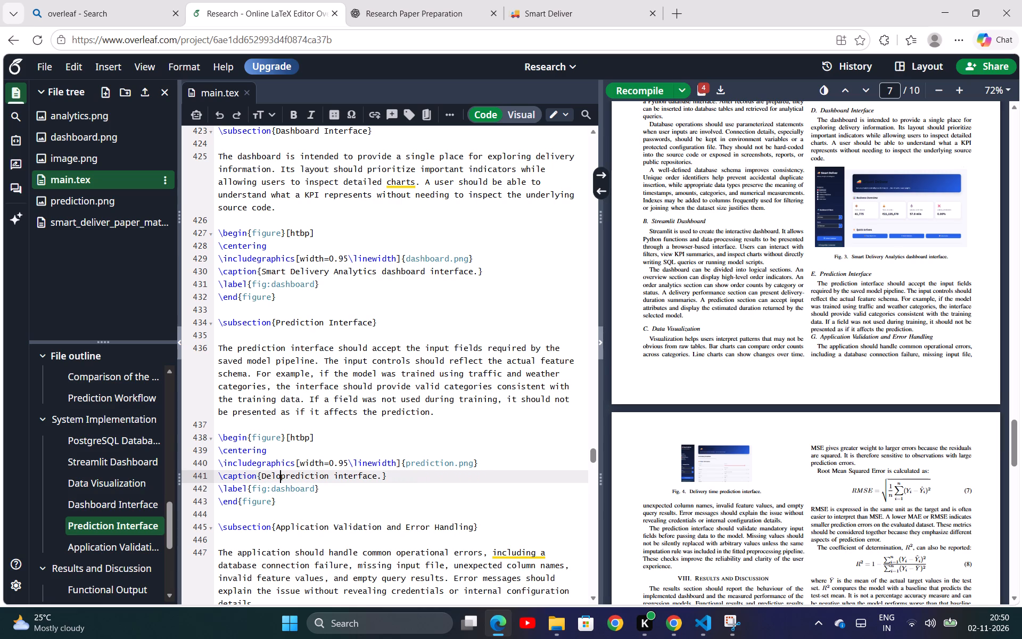
pyautogui.press('BackSpace')
pyautogui.write('ivery time')
pyautogui.press('space')
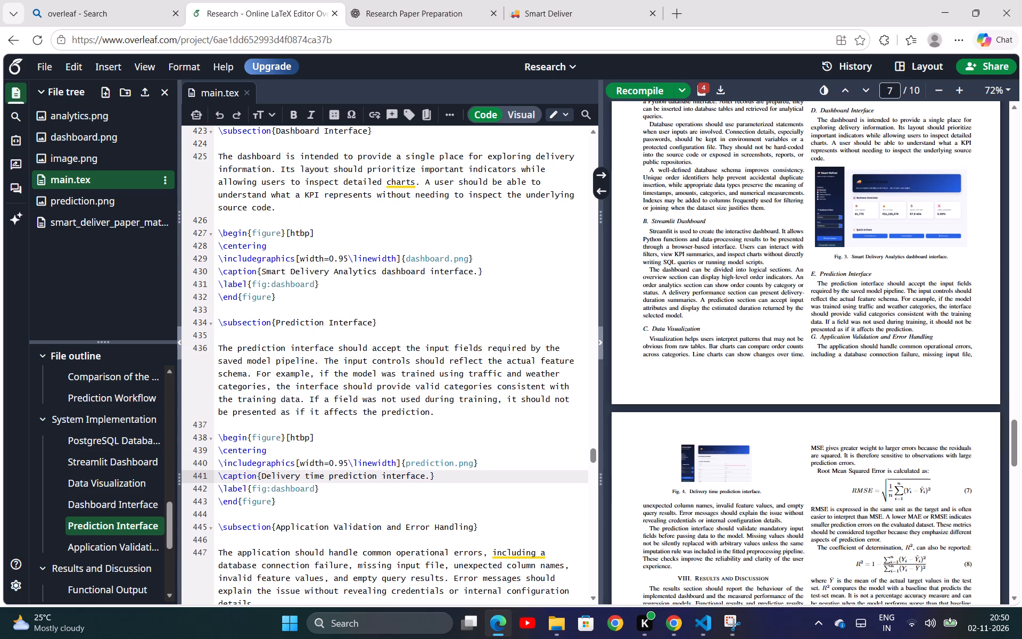
# Clear the caption wording of the analytics.png figure in the Data Visualization section, keeping only the final period.
pyautogui.scroll(3, 411, 411)
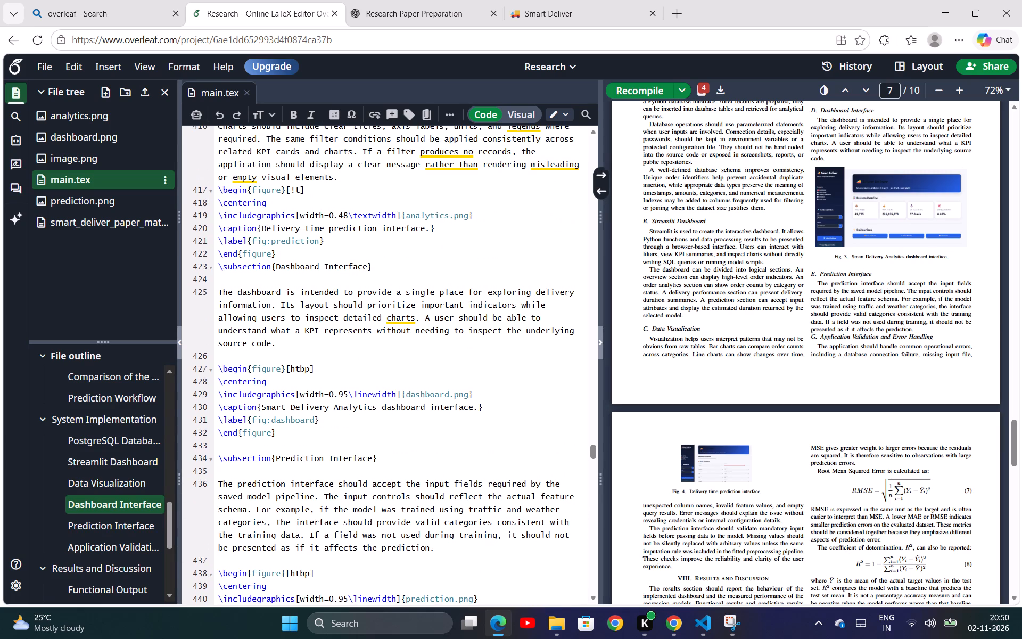
pyautogui.scroll(2, 411, 411)
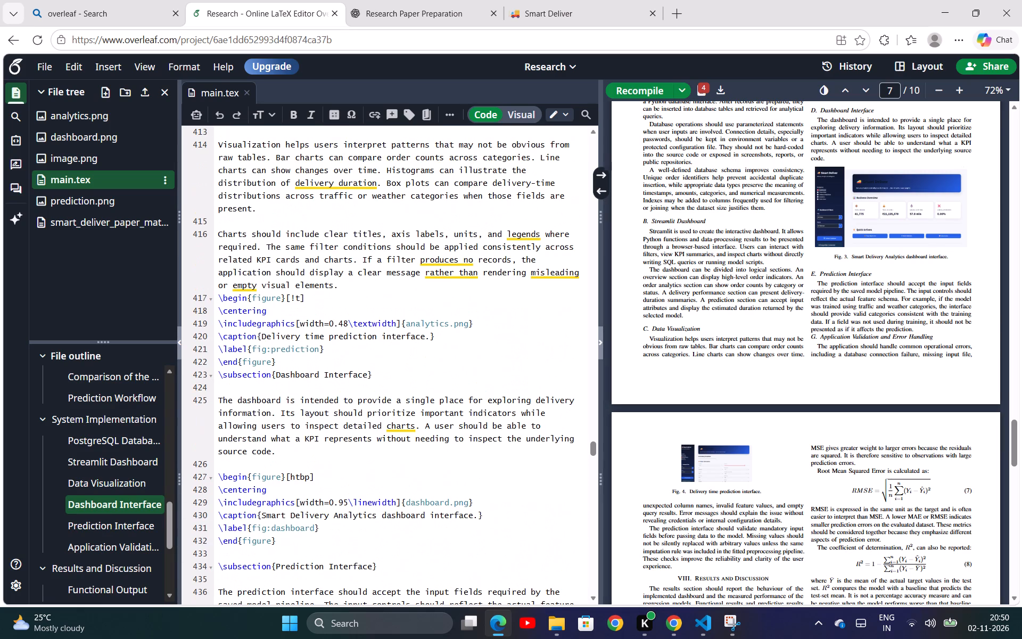
pyautogui.scroll(1, 384, 348)
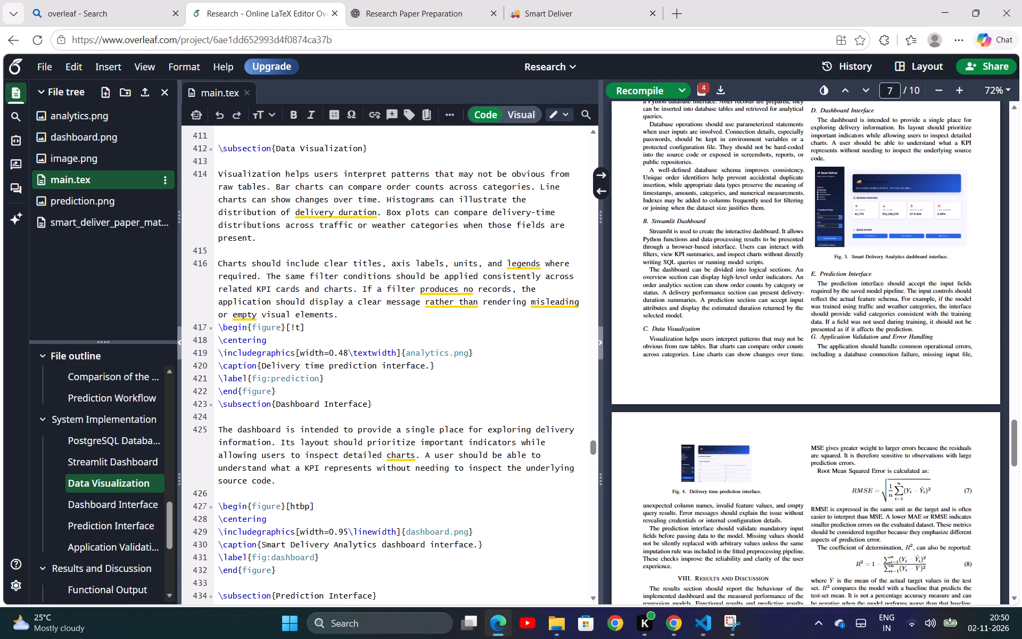
pyautogui.click(383, 366)
pyautogui.press('BackSpace')
pyautogui.press('BackSpace')
pyautogui.press('BackSpace')
pyautogui.press('BackSpace')
pyautogui.press('BackSpace')
pyautogui.press('BackSpace')
pyautogui.press('BackSpace')
pyautogui.press('BackSpace')
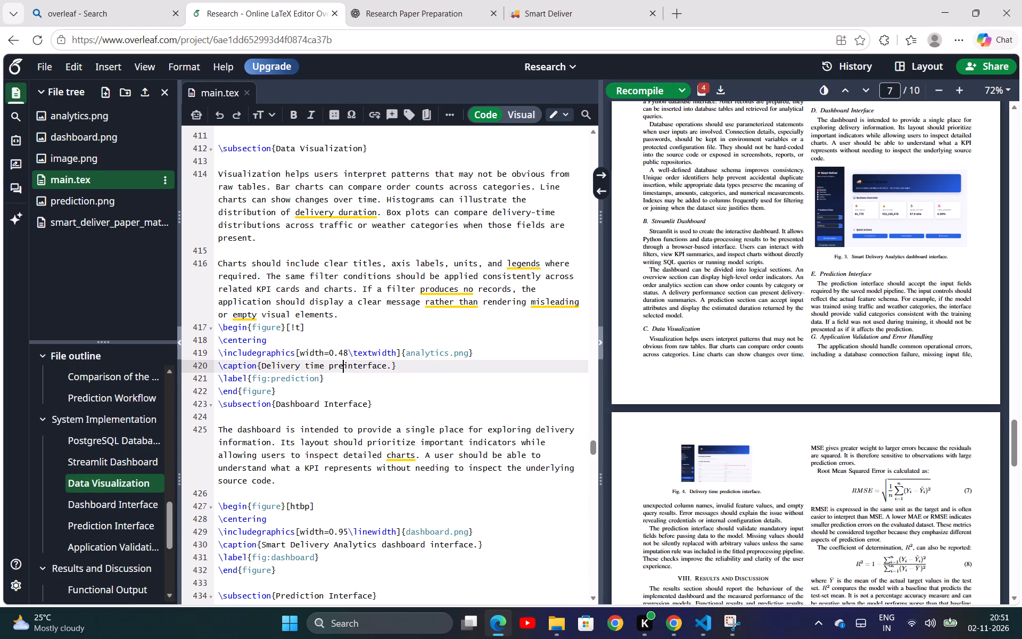
pyautogui.press('BackSpace')
pyautogui.press('BackSpace')
pyautogui.press('BackSpace')
pyautogui.scroll(2, 643, 307)
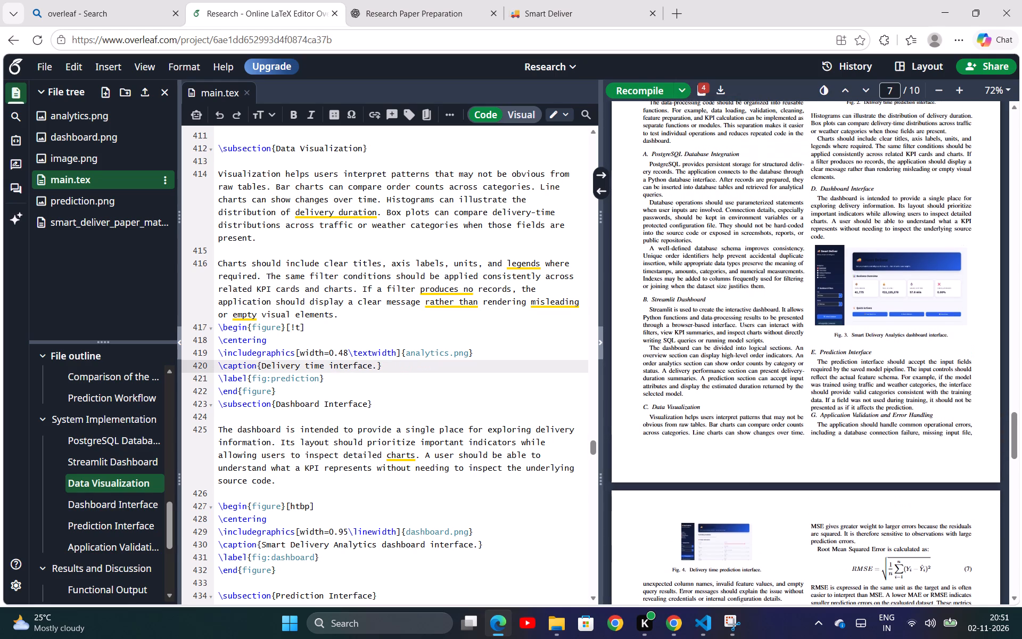
pyautogui.scroll(1, 643, 307)
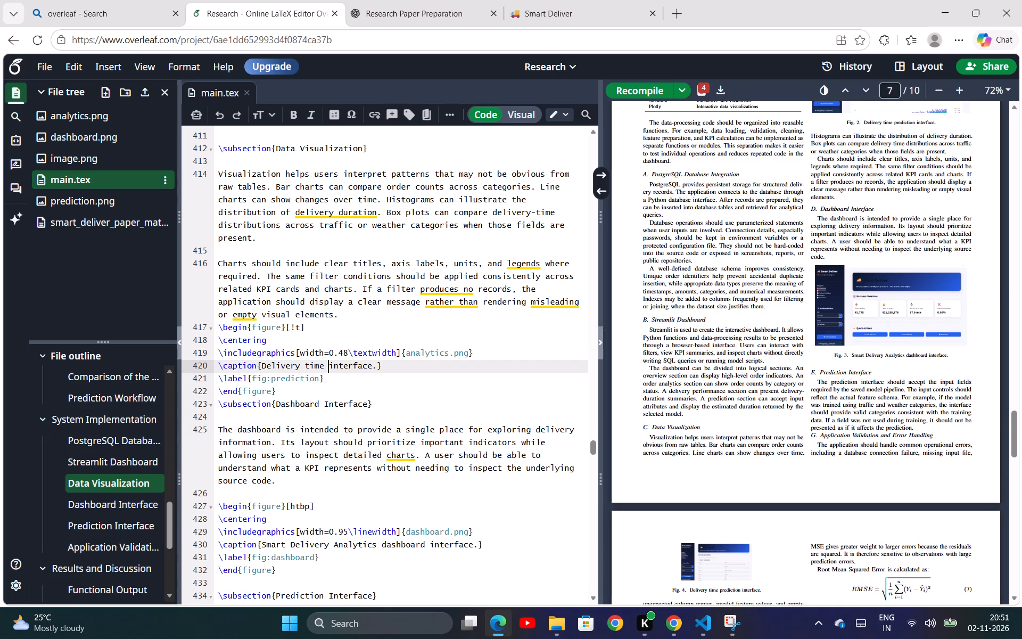
pyautogui.scroll(2, 777, 325)
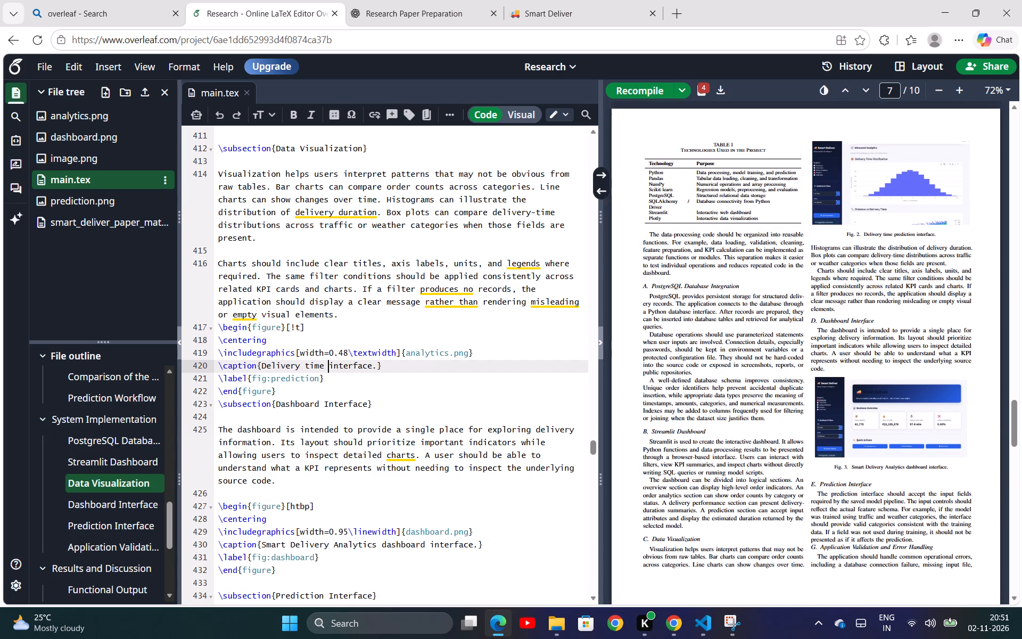
pyautogui.click(373, 369)
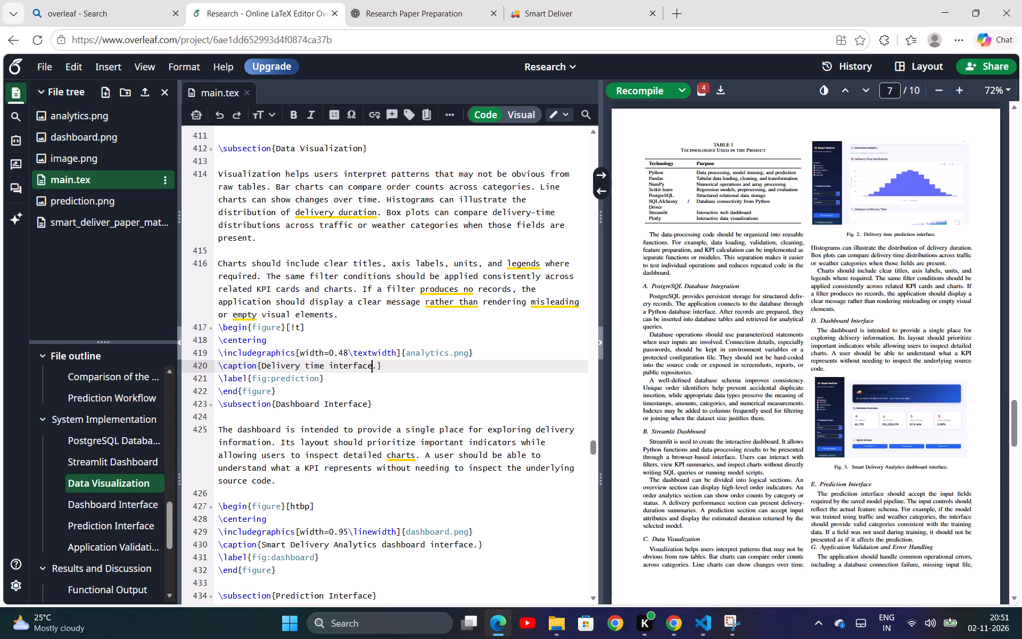
pyautogui.press('BackSpace')
pyautogui.press('BackSpace')
pyautogui.press('BackSpace')
pyautogui.press('BackSpace')
pyautogui.press('BackSpace')
pyautogui.press('BackSpace')
pyautogui.press('BackSpace')
pyautogui.press('BackSpace')
pyautogui.press('BackSpace')
pyautogui.press('BackSpace')
pyautogui.press('BackSpace')
pyautogui.press('BackSpace')
pyautogui.press('BackSpace')
pyautogui.press('BackSpace')
pyautogui.press('BackSpace')
pyautogui.press('BackSpace')
pyautogui.press('BackSpace')
pyautogui.press('BackSpace')
pyautogui.press('BackSpace')
pyautogui.press('BackSpace')
pyautogui.press('BackSpace')
pyautogui.press('BackSpace')
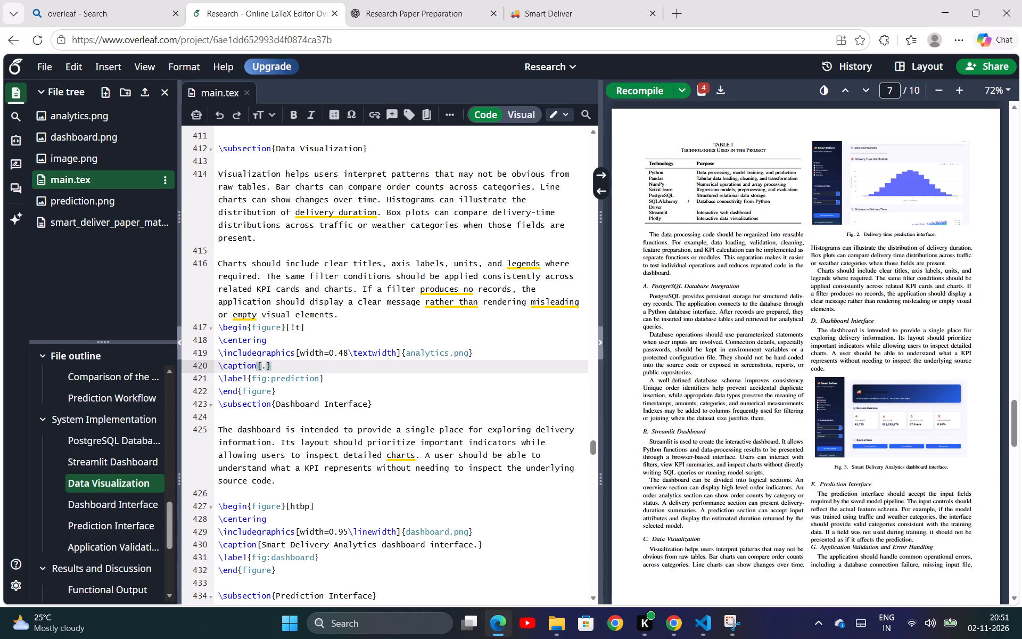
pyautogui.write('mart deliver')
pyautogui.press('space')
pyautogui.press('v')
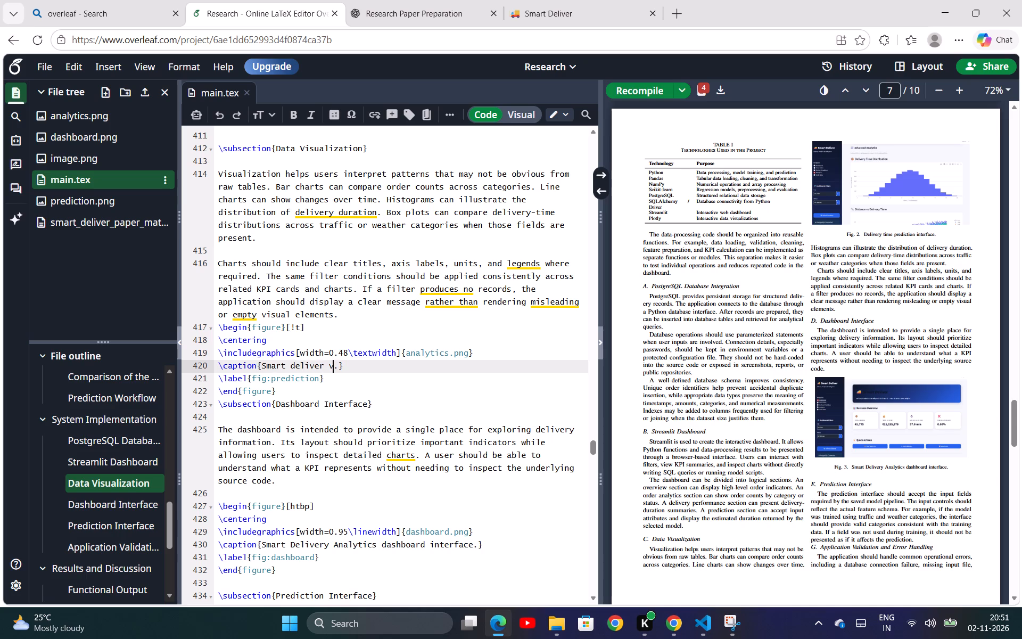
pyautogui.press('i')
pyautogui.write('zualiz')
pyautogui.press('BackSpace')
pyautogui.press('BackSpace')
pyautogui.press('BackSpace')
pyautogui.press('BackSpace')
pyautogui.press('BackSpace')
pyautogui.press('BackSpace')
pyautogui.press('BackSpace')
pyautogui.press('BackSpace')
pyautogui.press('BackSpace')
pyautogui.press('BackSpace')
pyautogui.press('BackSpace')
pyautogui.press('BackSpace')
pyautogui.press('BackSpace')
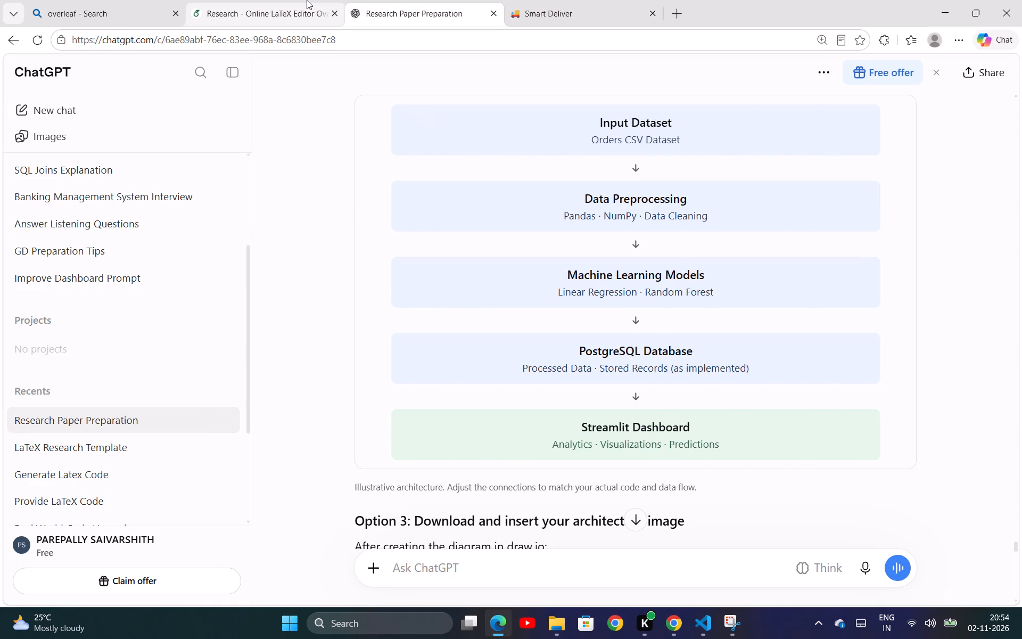
# Return to the Overleaf project and review the compiled paper around the prediction interface figure and the Results and Discussion section.
pyautogui.click(307, 0)
pyautogui.scroll(2, 749, 278)
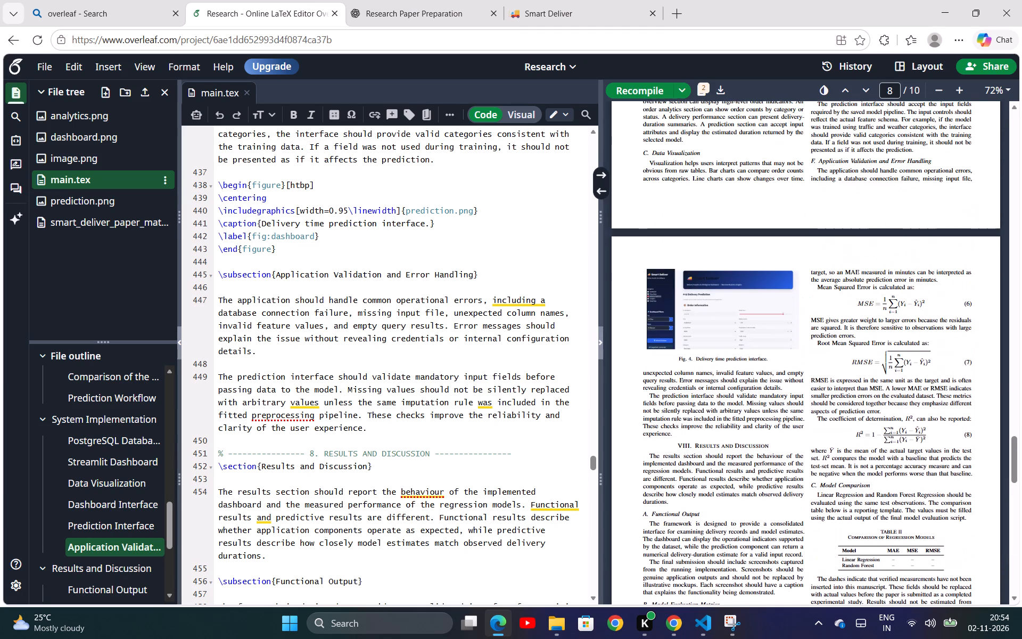
pyautogui.scroll(-2, 749, 278)
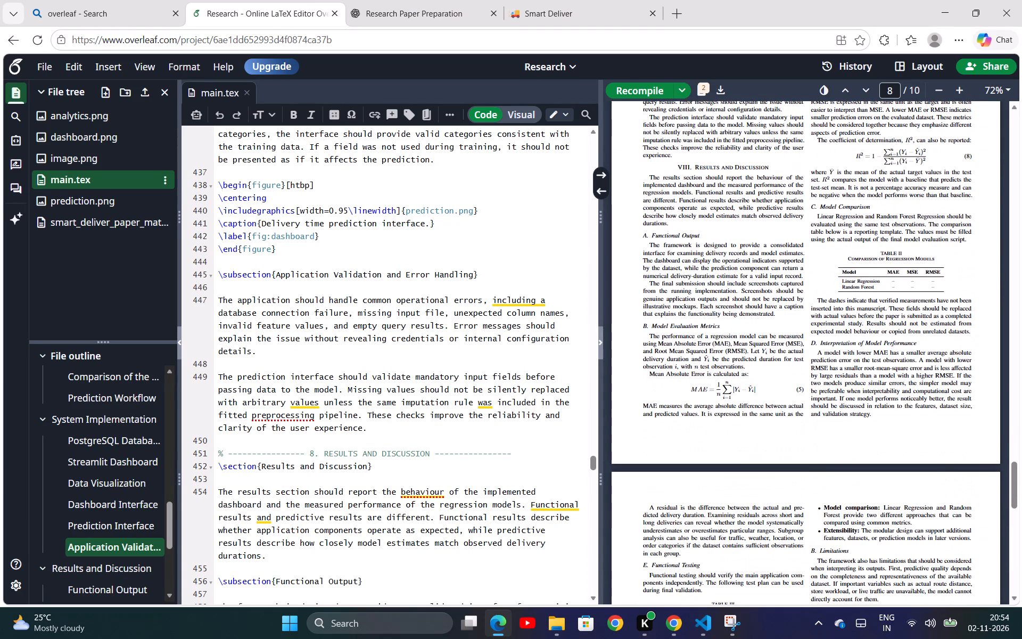